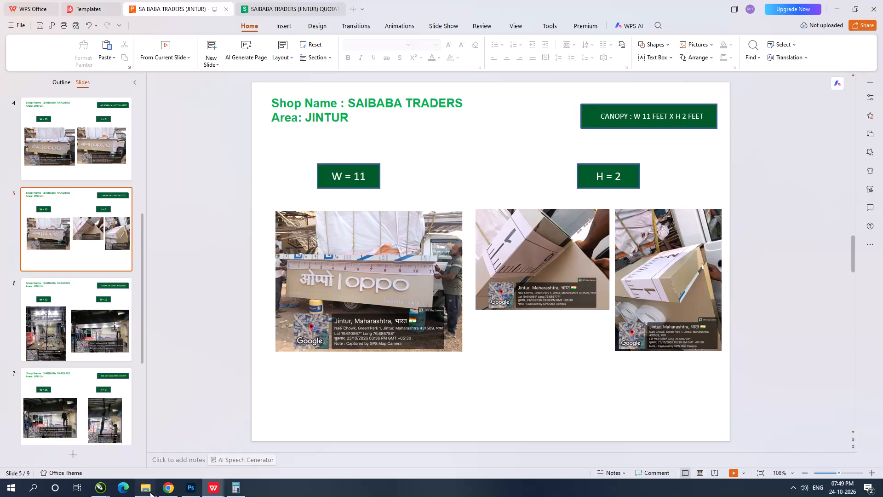
Switch to File Explorer, go to This PC and refresh its list of drives.
left_click(185, 451)
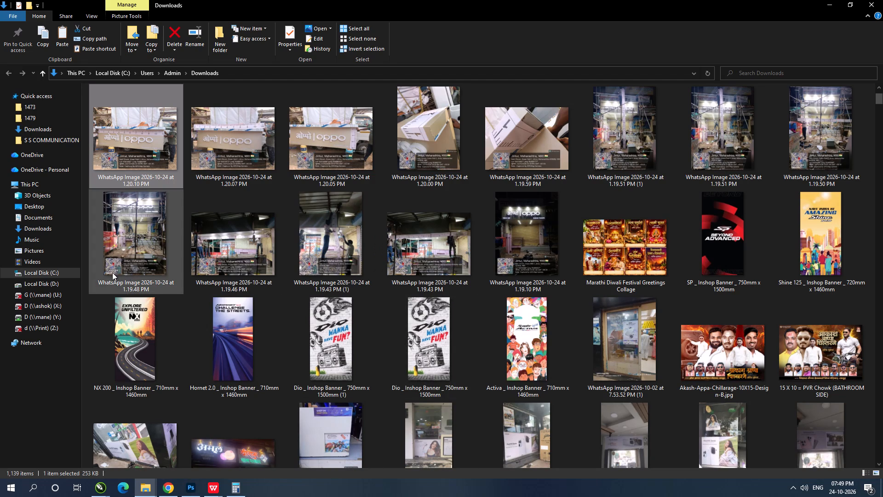
left_click(38, 185)
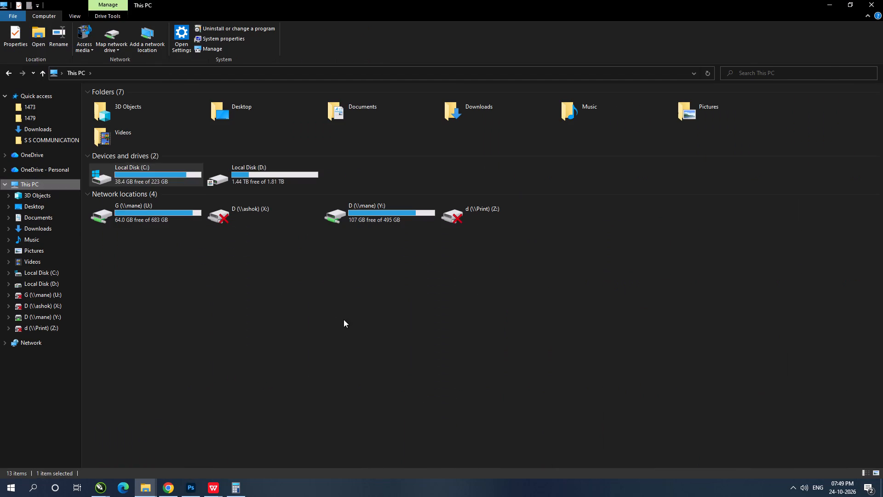
left_click(344, 319)
right_click(243, 320)
left_click(276, 355)
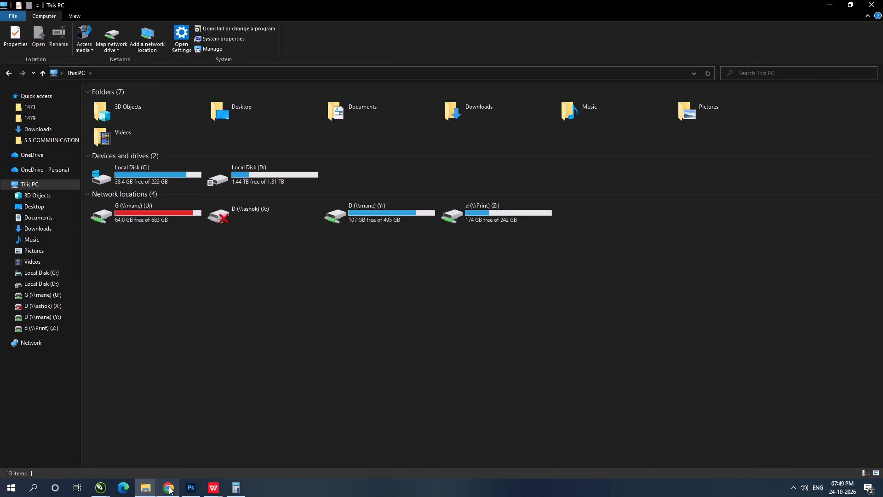
From the SAIBABA TRADERS (JINTUR) folder window, go to F 35 BRANDING > B2 AREA > F35 and open the presentation "B2 AREA = F 35 BRANDING = BEFORE & AFTER".
left_click(141, 485)
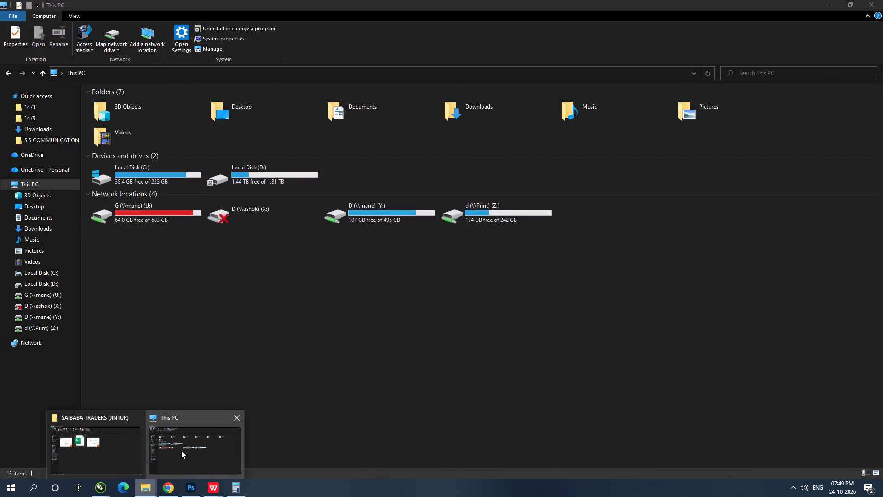
left_click(108, 446)
left_click(164, 72)
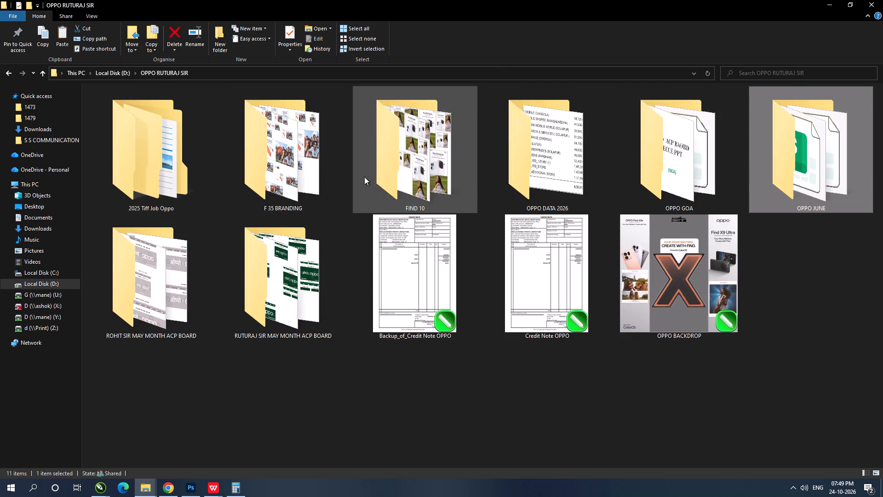
double_click(269, 148)
left_click(276, 168)
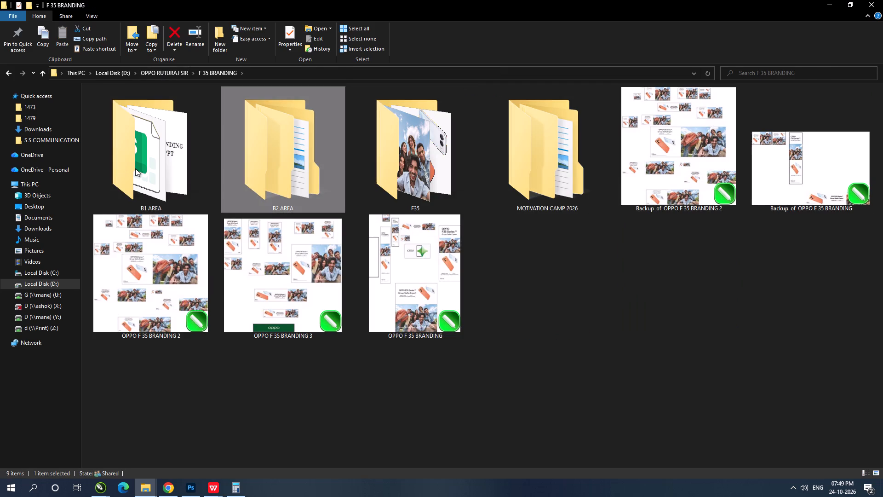
left_click(135, 168)
double_click(406, 166)
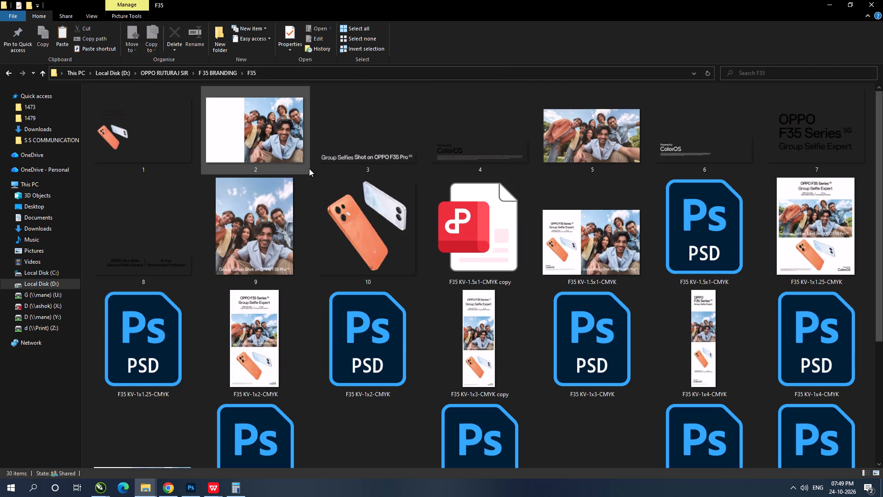
key("BackSpace")
double_click(267, 159)
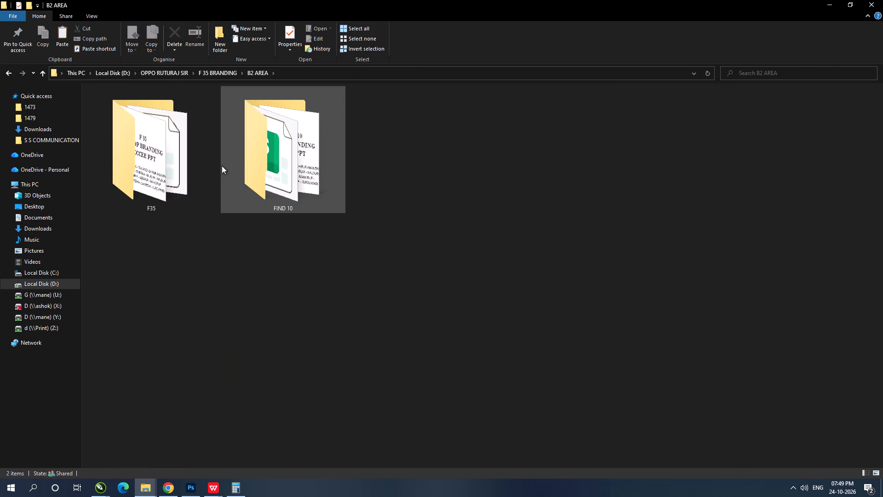
double_click(178, 159)
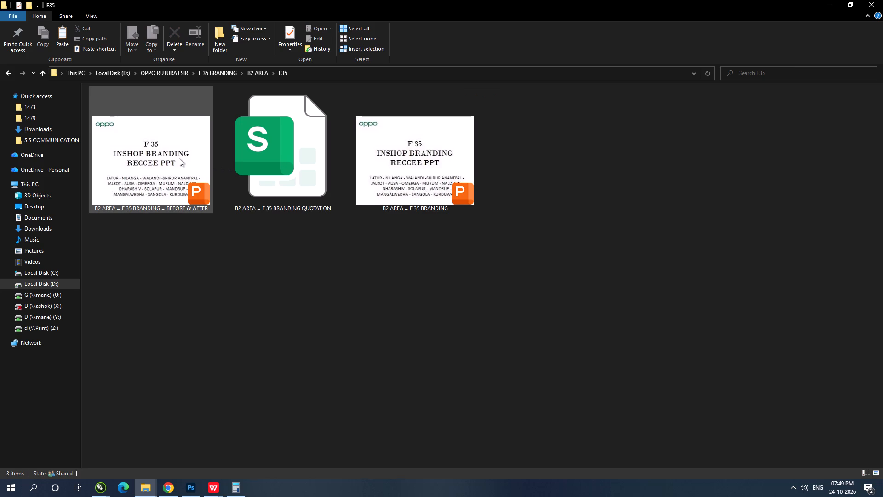
double_click(179, 158)
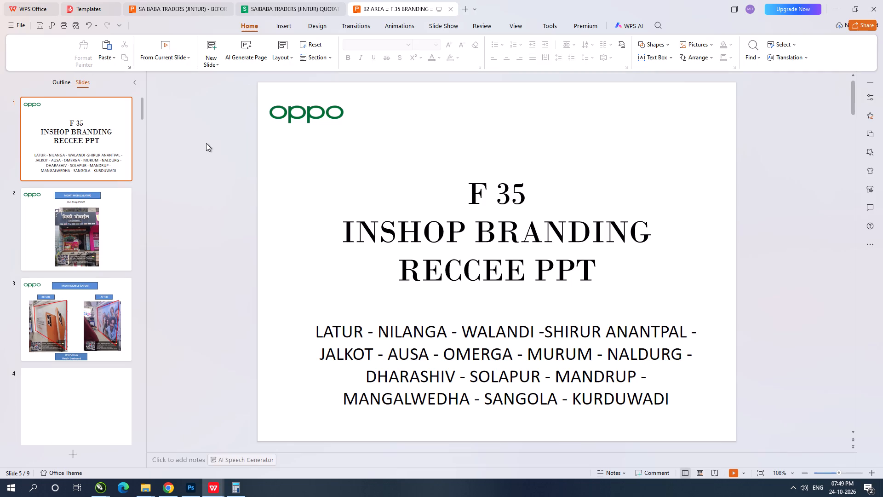
Review the before-and-after slides shop by shop, from MISHTI MOBILE (LATUR) through PANDURANG MOBILE (MANGALWEDHA).
left_click(111, 319)
left_click(194, 282)
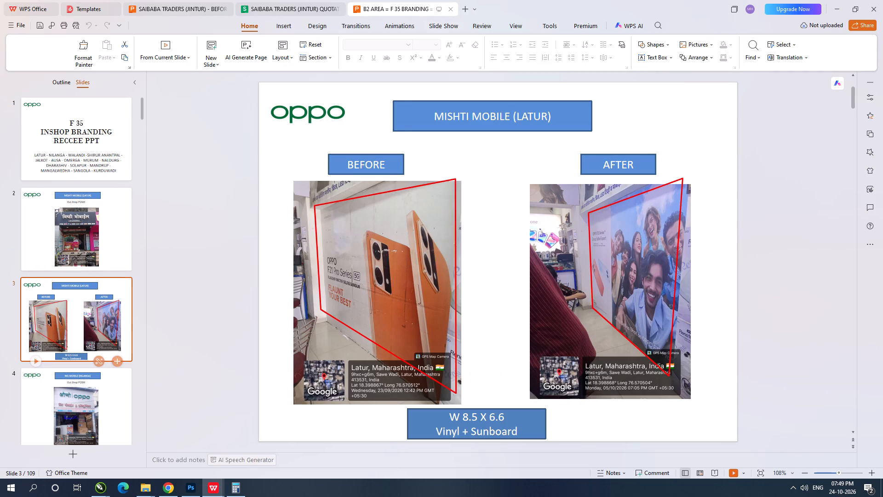
key("Down")
key("Down")
key("Down")
key("Up")
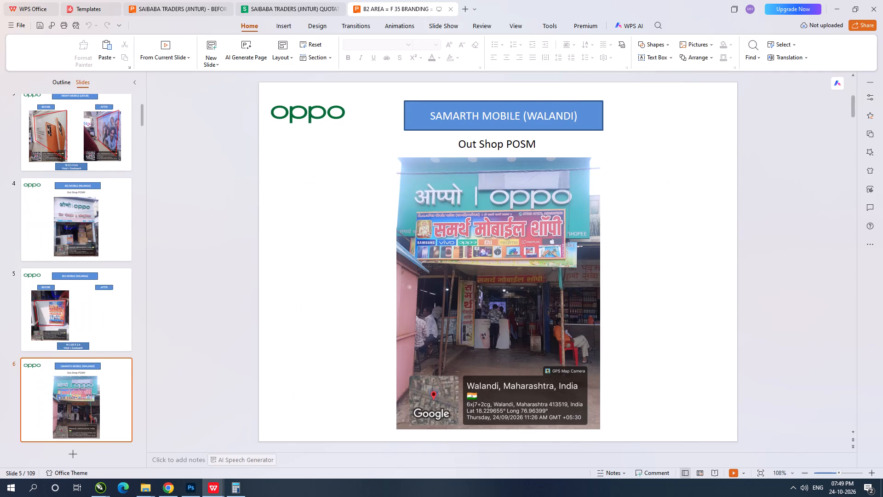
key("Up")
key("Down")
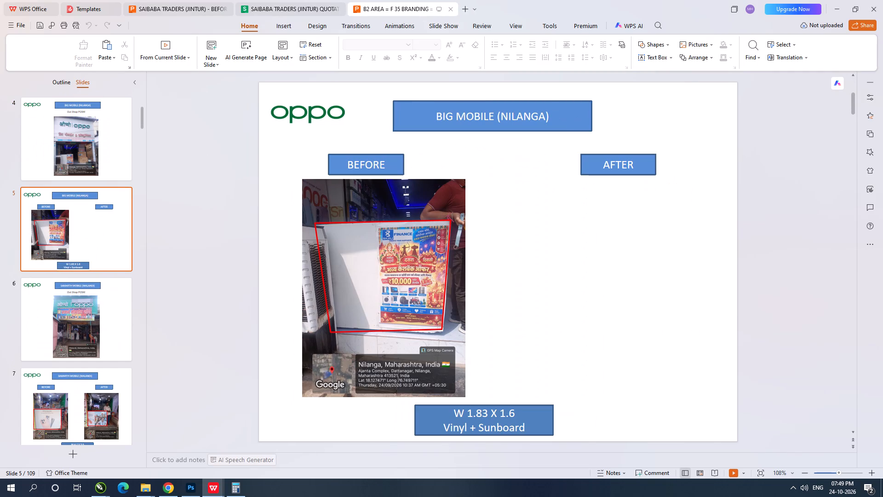
key("Down")
key("Down")
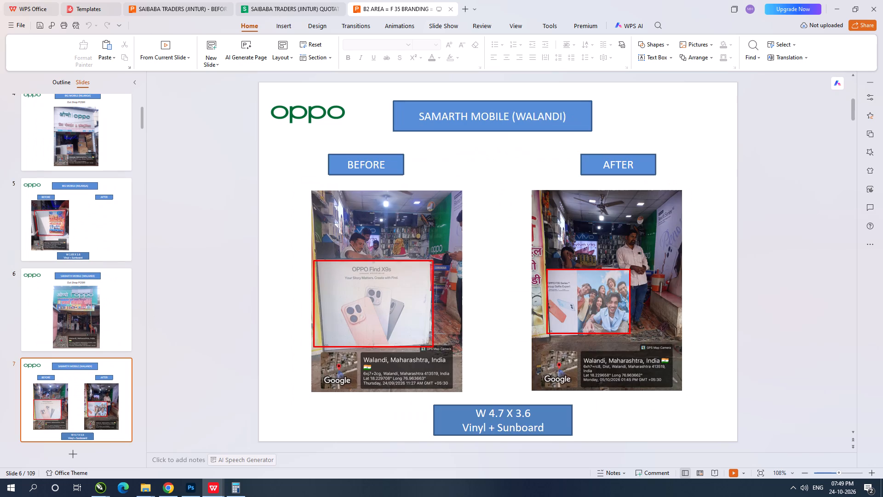
key("Down")
key("Down")
key("Down")
key("Down")
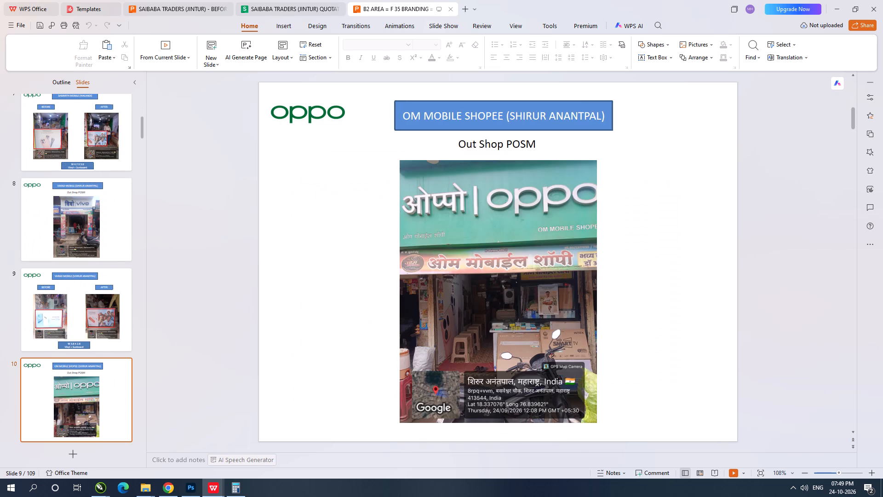
key("Down")
key("Down")
key("Down")
key("Down")
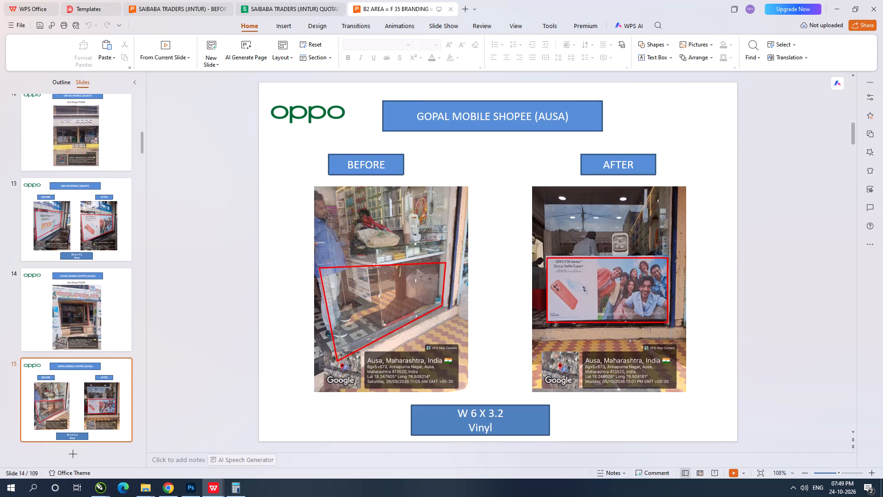
key("Down")
key("Down")
key("Down")
key("Down")
key("Down")
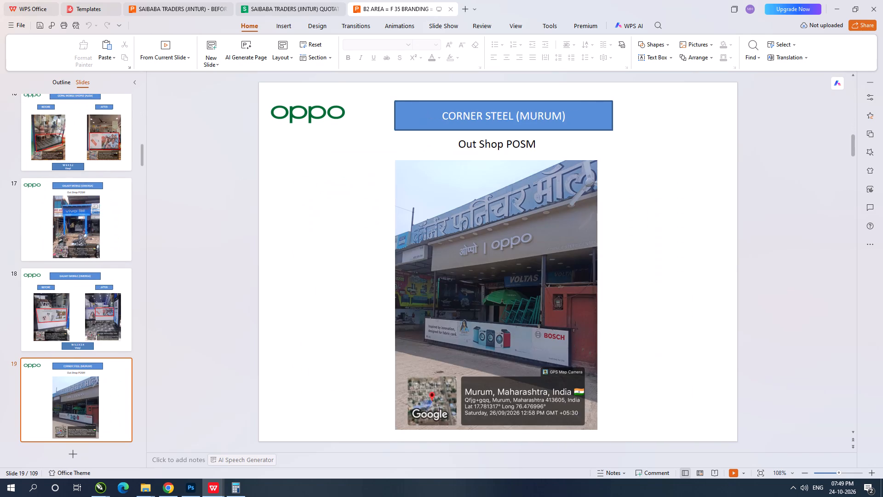
key("Down")
key("Down")
key("Down")
key("Down")
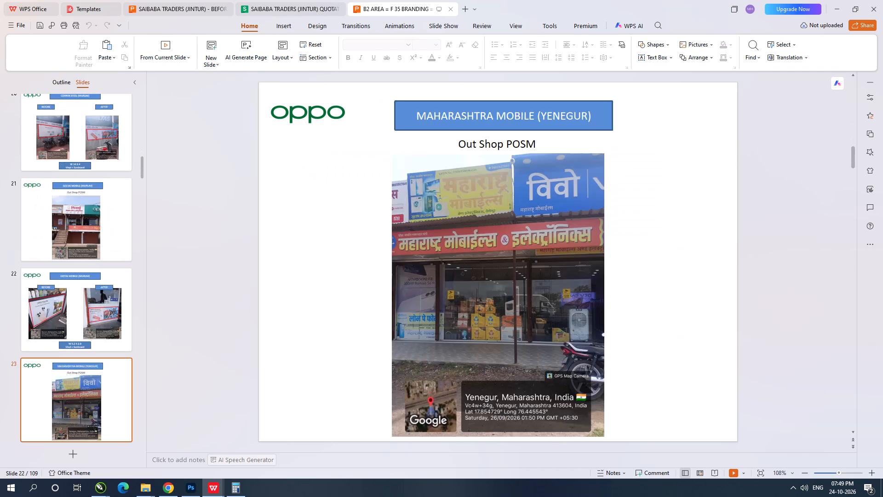
key("Down")
key("Down")
key("Down")
key("Down")
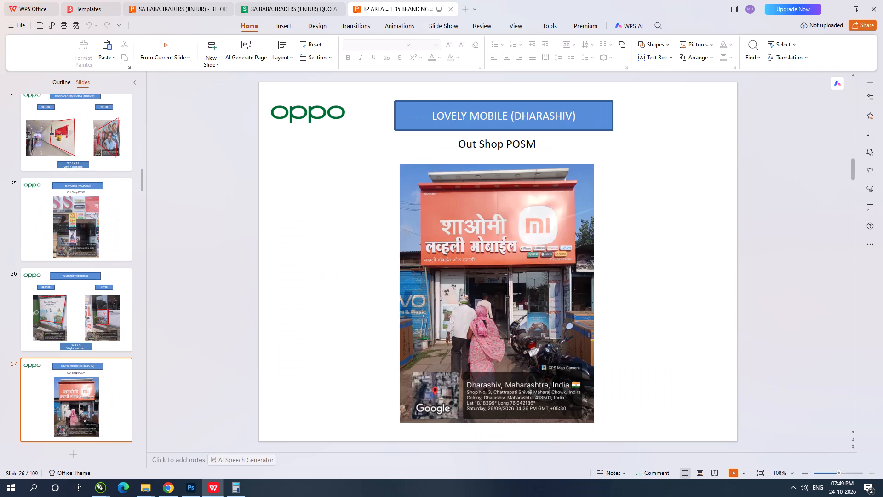
key("Down")
key("Down")
key("Down")
key("Down")
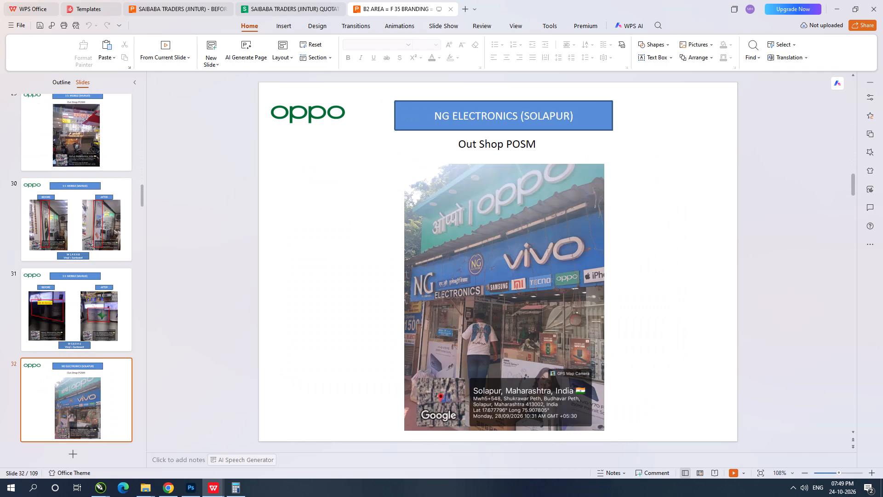
key("Down")
key("Down")
key("Down")
key("Down")
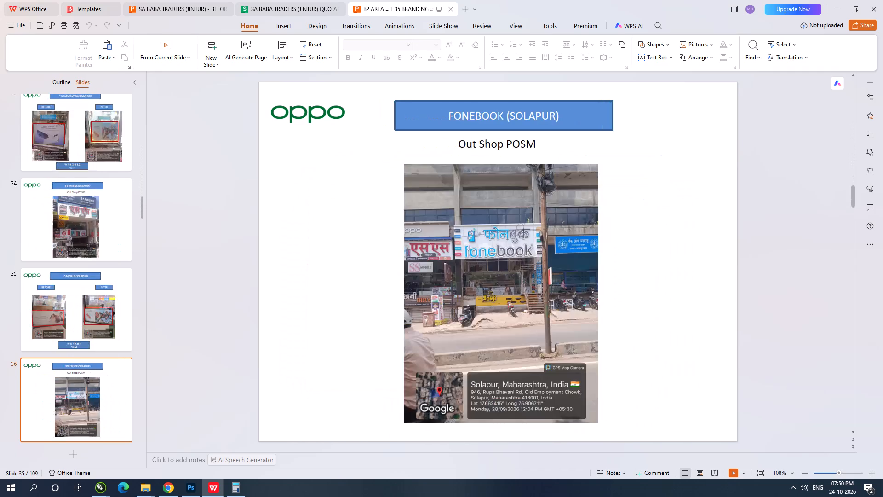
key("Down")
key("Down")
key("Down")
key("Down")
key("Down")
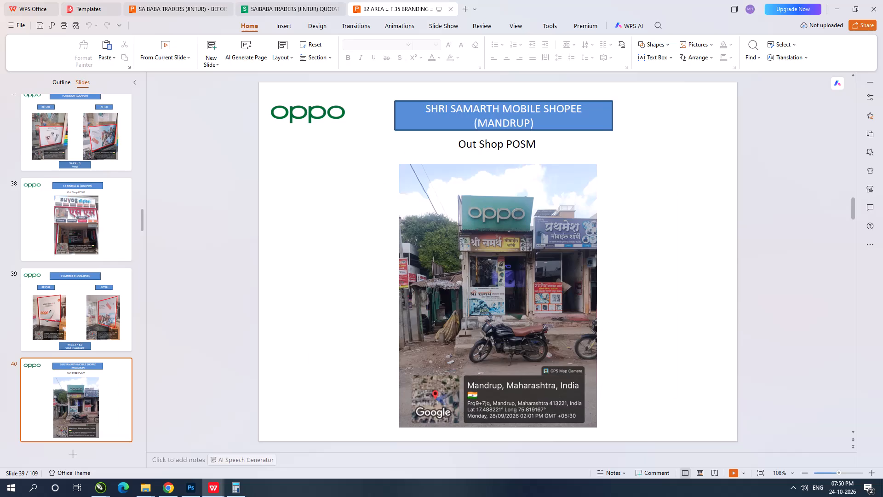
key("Down")
key("Down")
key("Down")
key("Down")
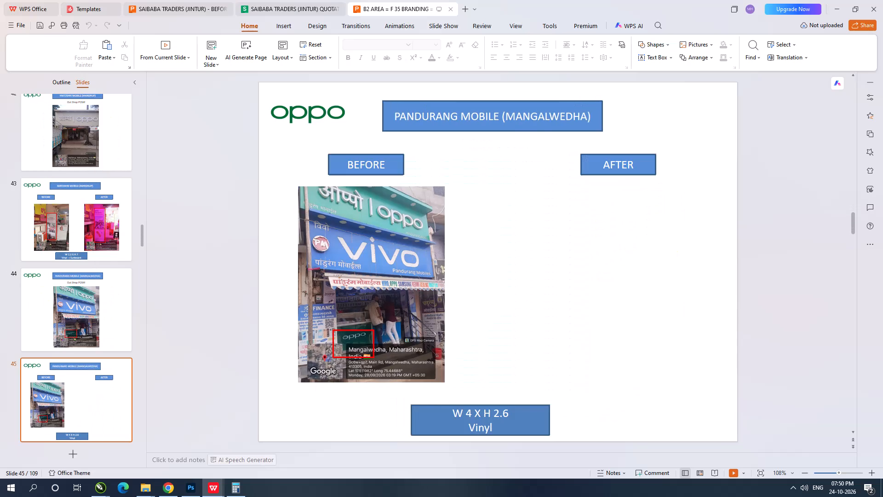
Examine the PANDURANG MOBILE (MANGALWEDHA) slides alongside the neighbouring MATOSHRI MOBILE (MANDRUP) and TMS (SANGOLA) slides.
key("Down")
key("Up")
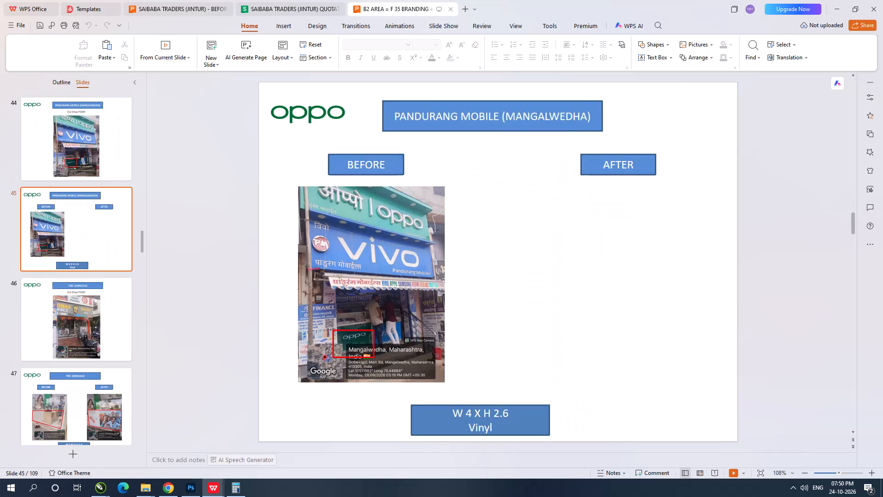
key("Down")
key("Down")
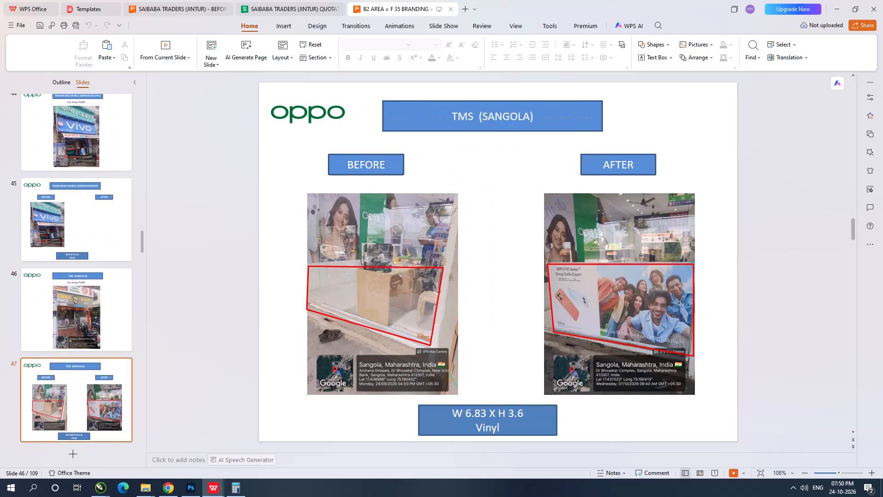
key("Up")
key("Up")
key("Up")
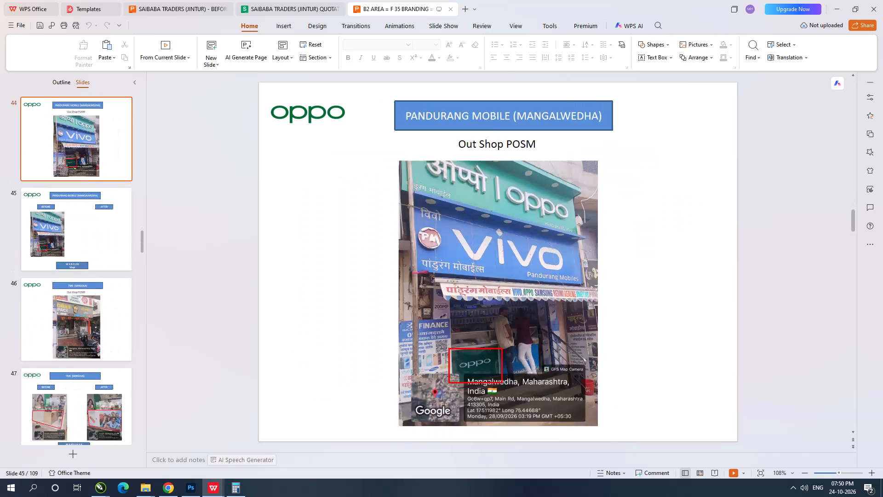
key("Up")
key("Down")
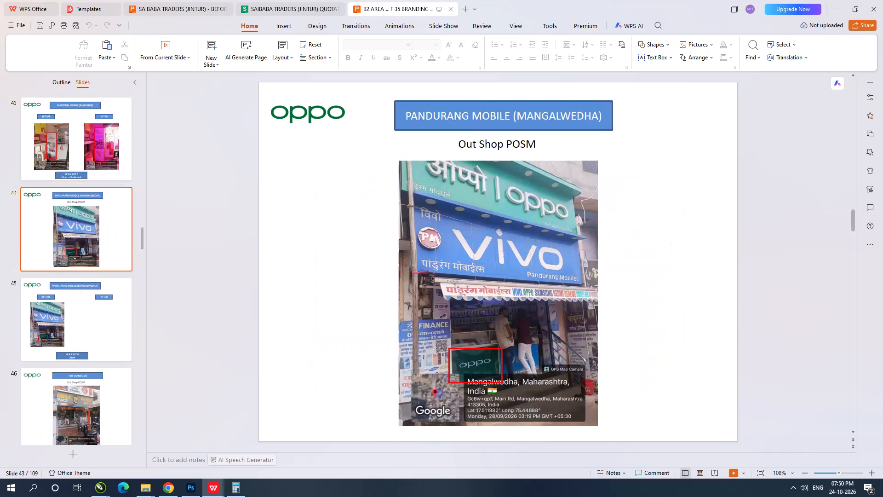
key("Down")
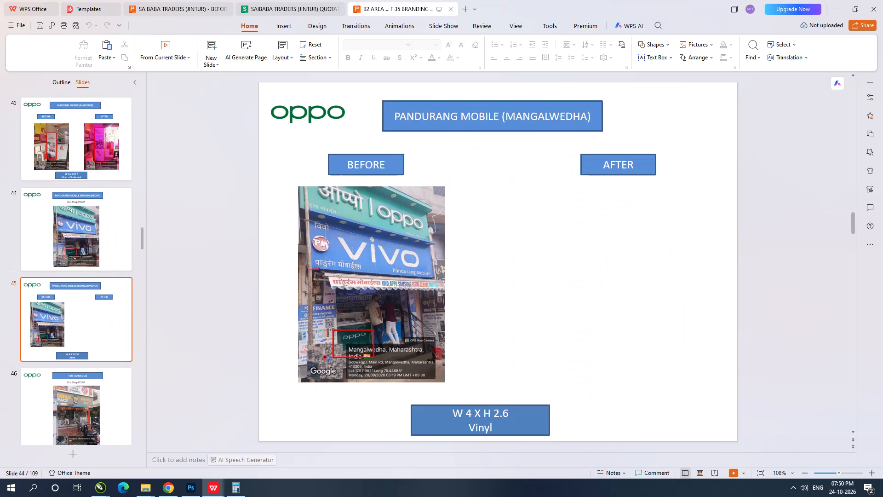
key("Down")
key("Up")
key("Up")
key("Up")
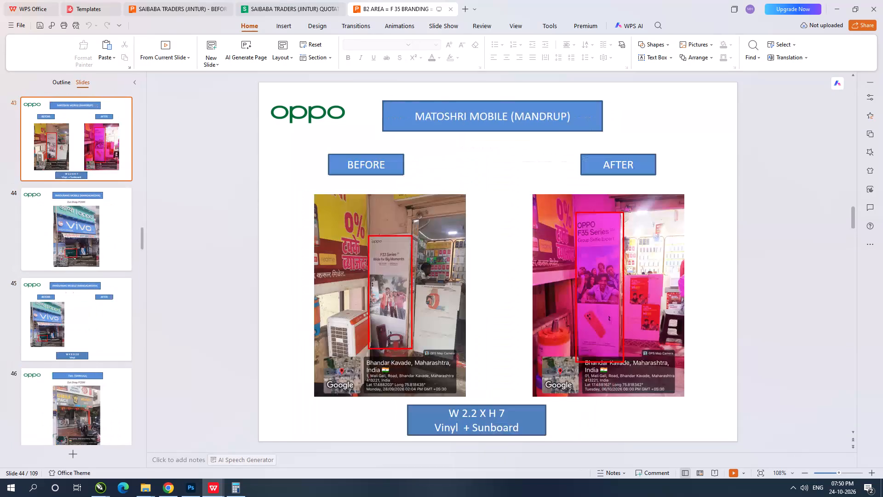
key("Down")
key("Down")
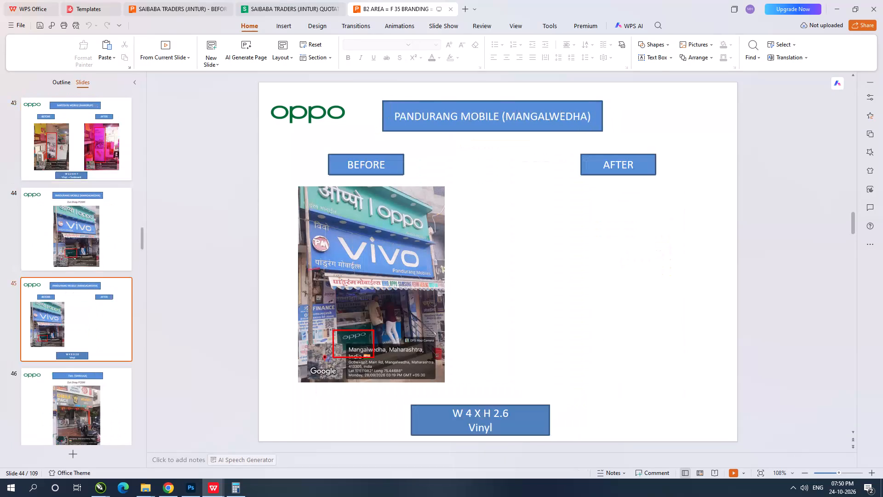
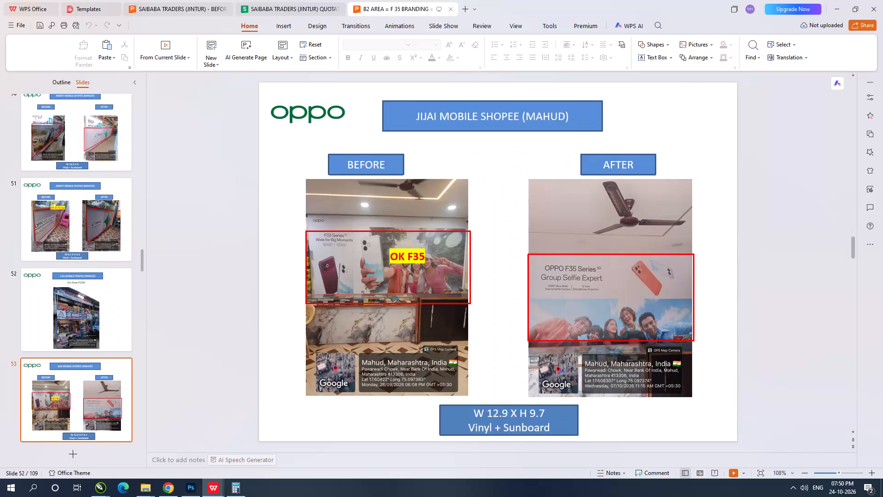
Review the before-and-after slides shop by shop, from JIJAI MOBILE SHOPEE (MAHUD) through PATIL AGENCY (KARMALA).
key("Down")
key("Down")
key("Down")
key("Down")
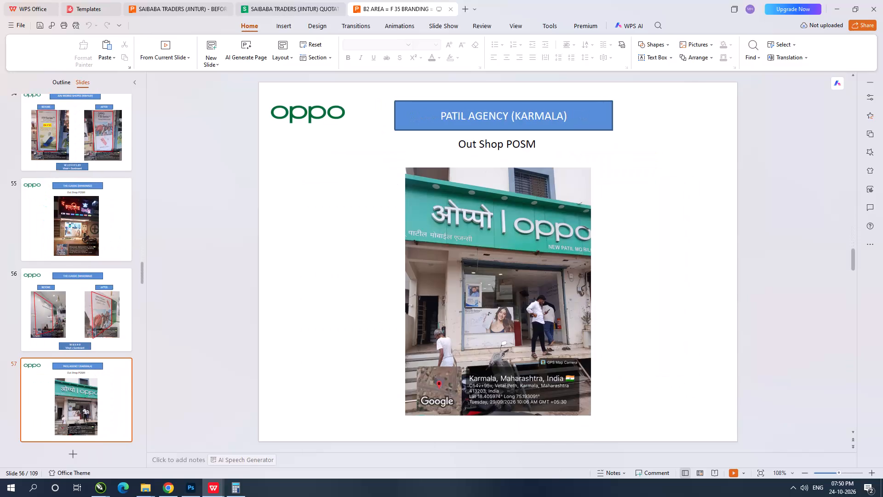
key("Down")
key("Down")
key("Down")
key("Down")
key("Down")
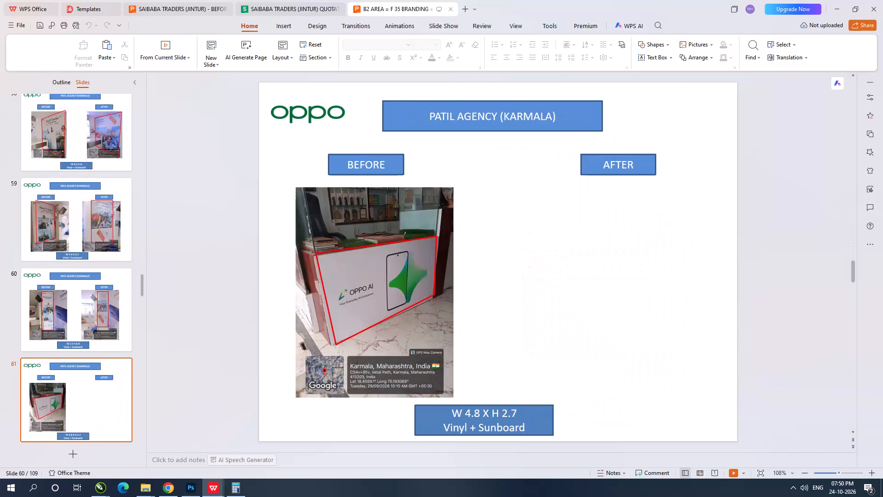
key("Up")
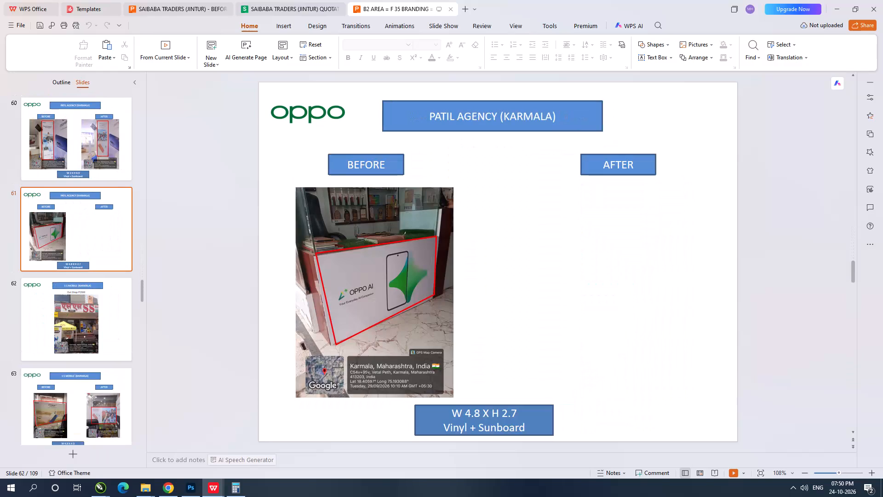
Review the slides from S S MOBILE (KARMALA) and A J ENTERPRISES (KARMALA) through the first TMS (PANDHARPUR) before-and-after slide.
key("Down")
key("Down")
key("Down")
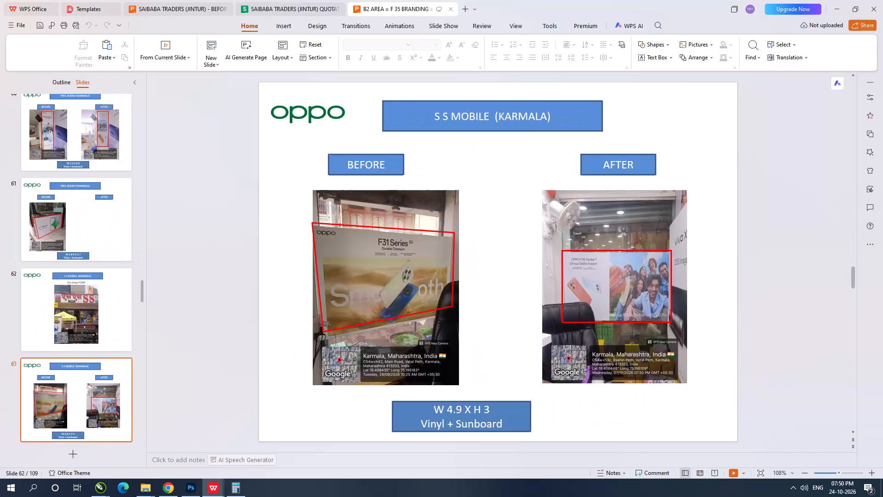
key("Down")
key("Down")
key("Down")
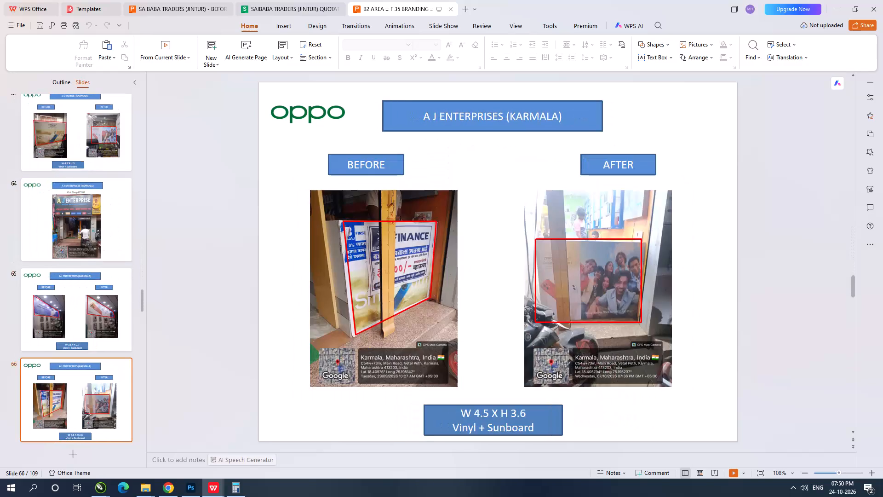
key("Down")
key("Down")
key("Down")
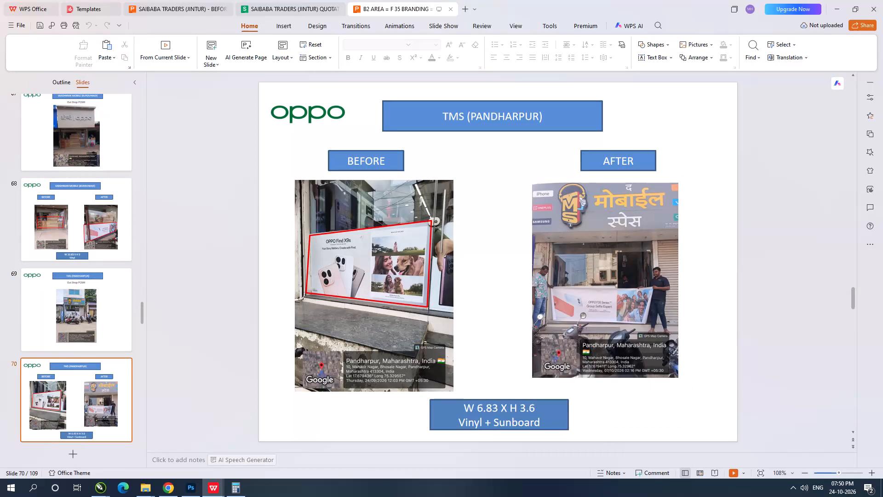
Switch to the SAIBABA TRADERS (JINTUR) before-and-after presentation and save it.
left_click(174, 0, "alt")
left_click(459, 365, "alt")
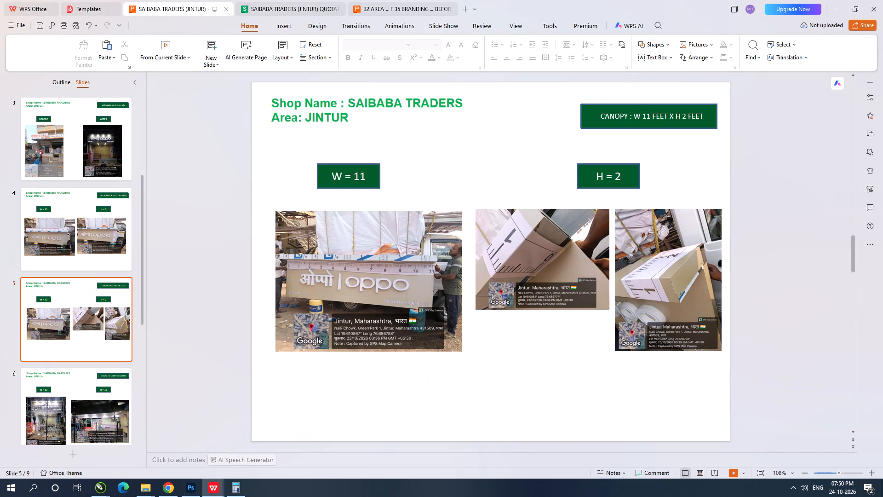
key("ctrl+s")
Return to the B2 AREA F 35 branding presentation and review the slides from TMS (PANDHARPUR) through GURUKRUPA MOBILE (PANDHARPUR)'s out-shop photo.
left_click(407, 0)
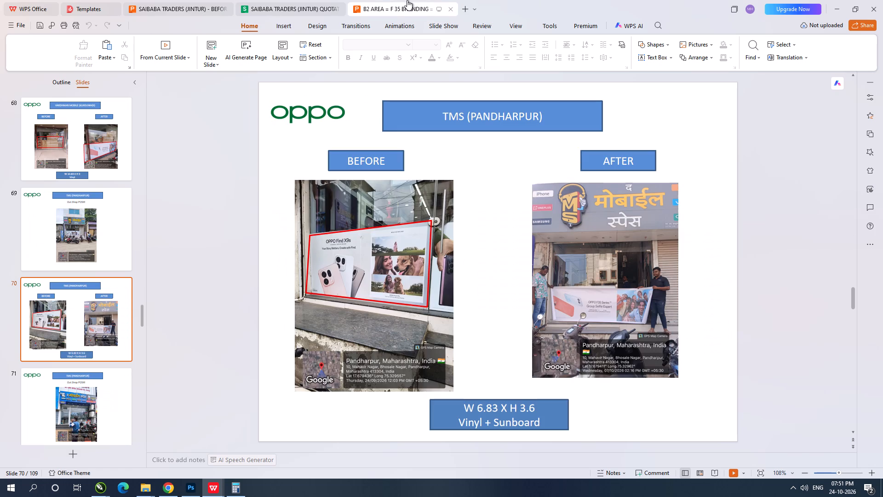
key("Down")
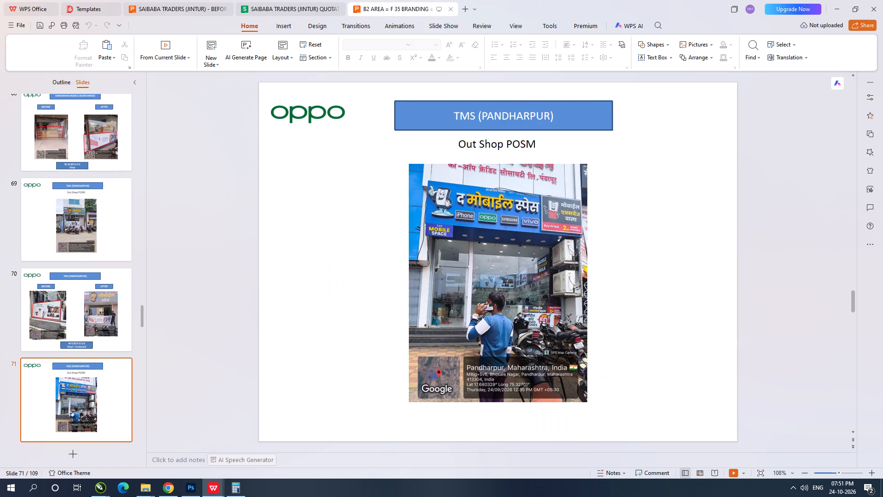
key("Down")
key("Down")
key("Down")
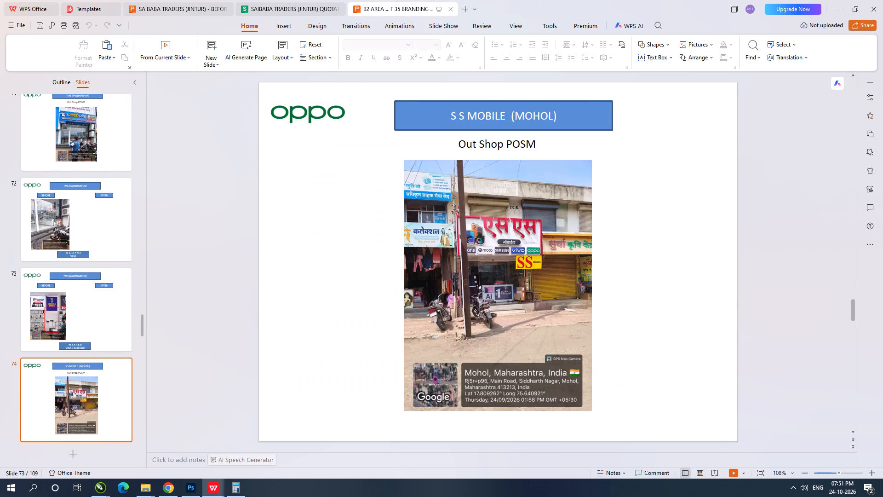
key("Down")
key("Down")
key("Down")
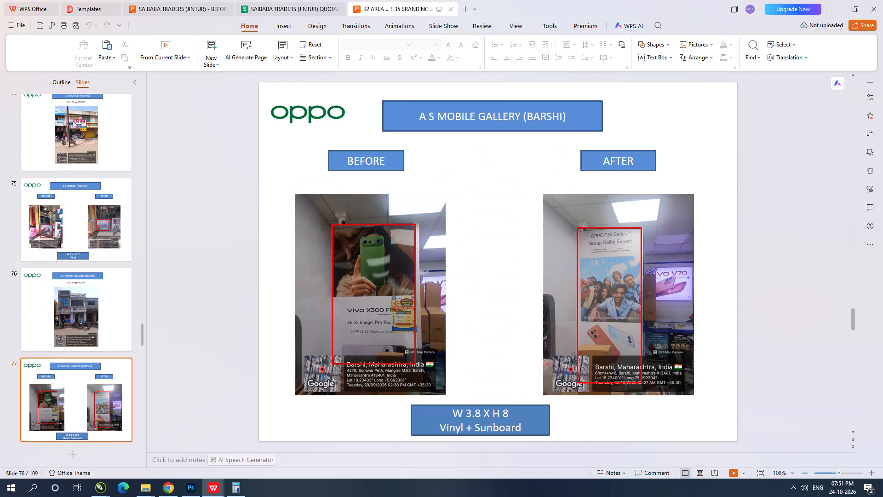
key("Down")
key("Down")
key("Down")
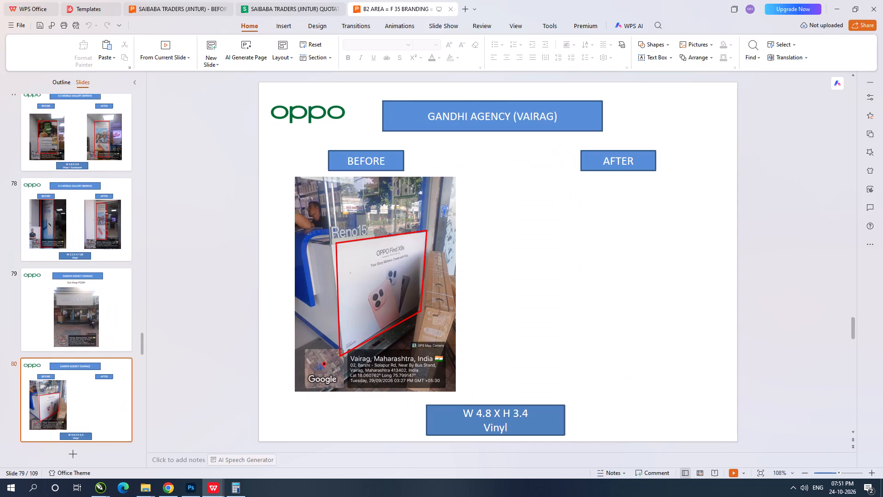
key("Down")
key("Down")
key("Down")
key("Down")
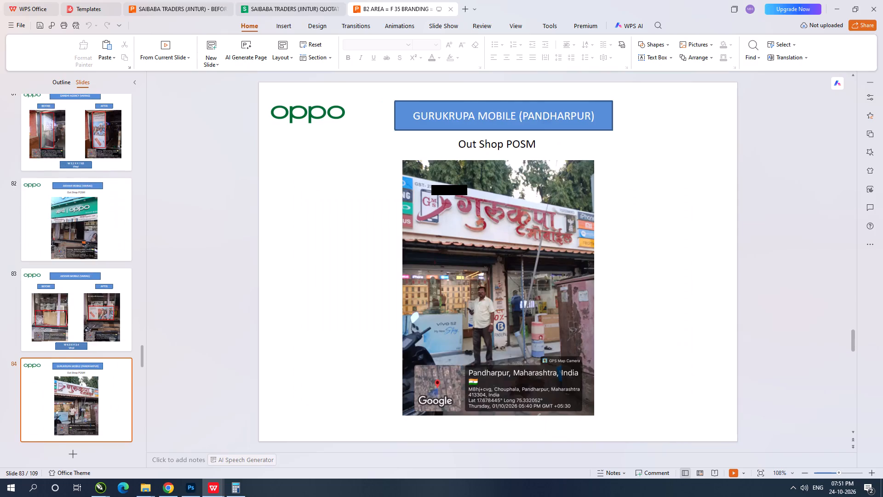
Examine the before-and-after photos from GURUKRUPA MOBILE (PANDHARPUR) through S S MOBILE (AKKALKOT), rechecking the S K MOBILE (WALANDI) slide.
key("Down")
key("Down")
key("Down")
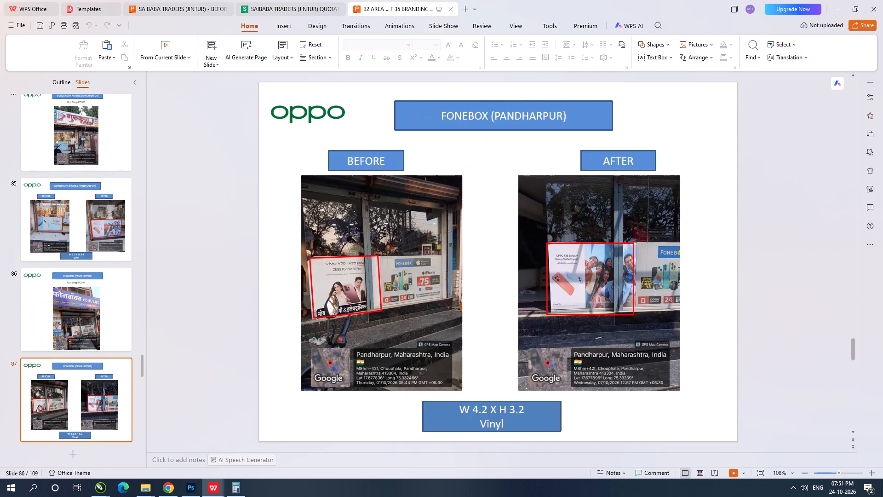
key("Down")
key("Down")
key("Down")
key("Down")
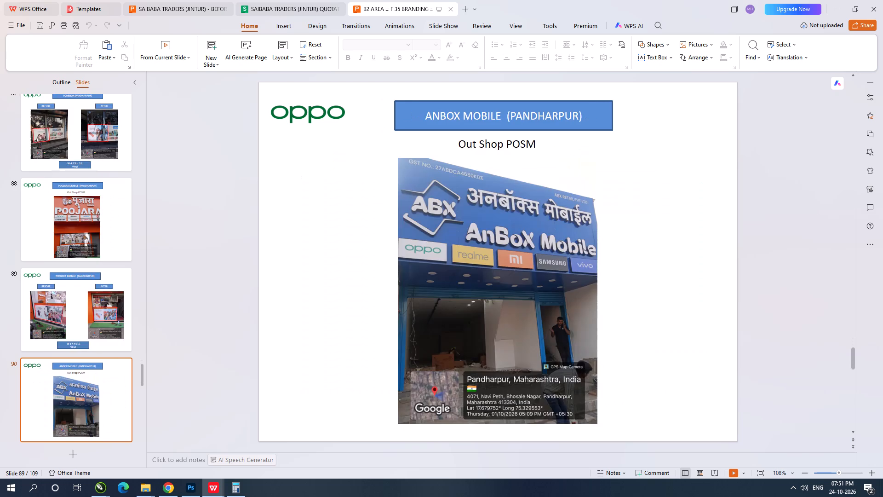
key("Down")
key("Down")
key("Down")
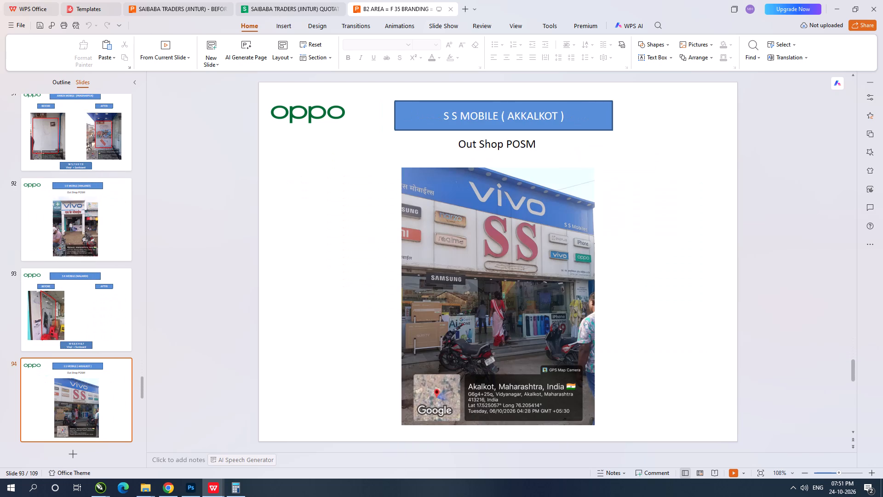
key("Up")
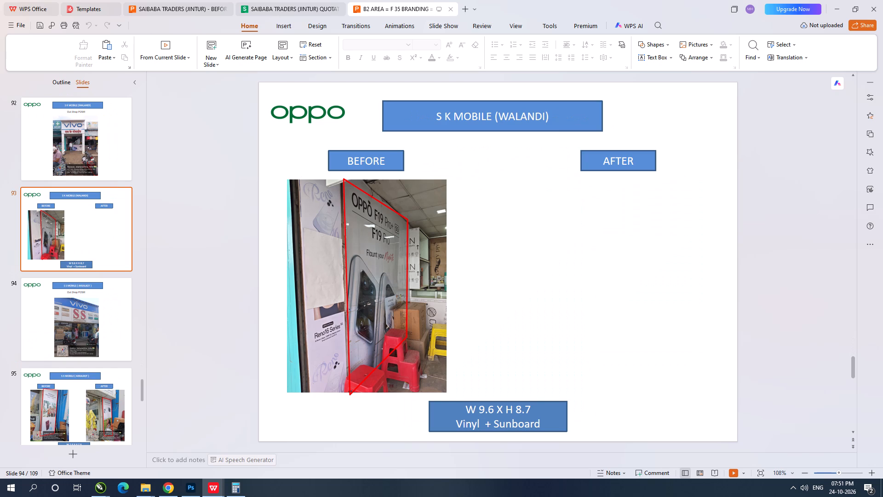
key("Down")
key("Down")
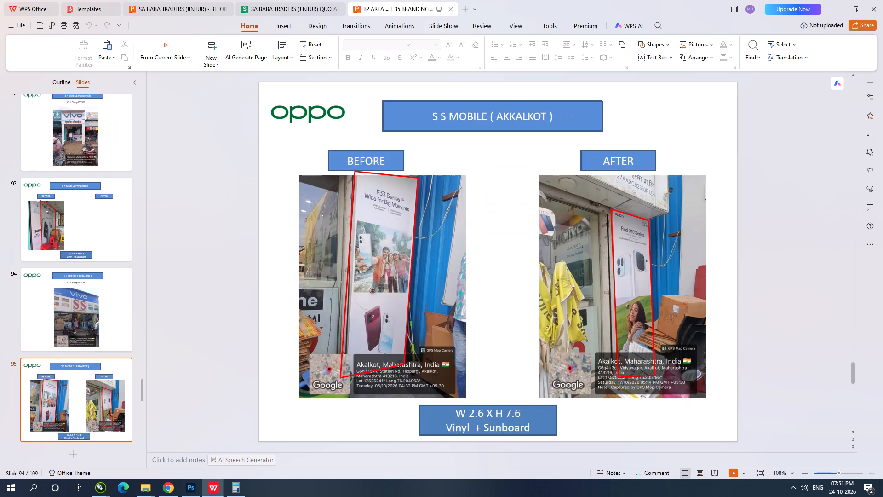
Examine the slides of RENA MOBILE SHOPEE LATUR (RENAPUR), SWARAJ MOBILE LATUR (RENAPUR) and BRAND MOBILE (SANGOLA).
key("Down")
key("Down")
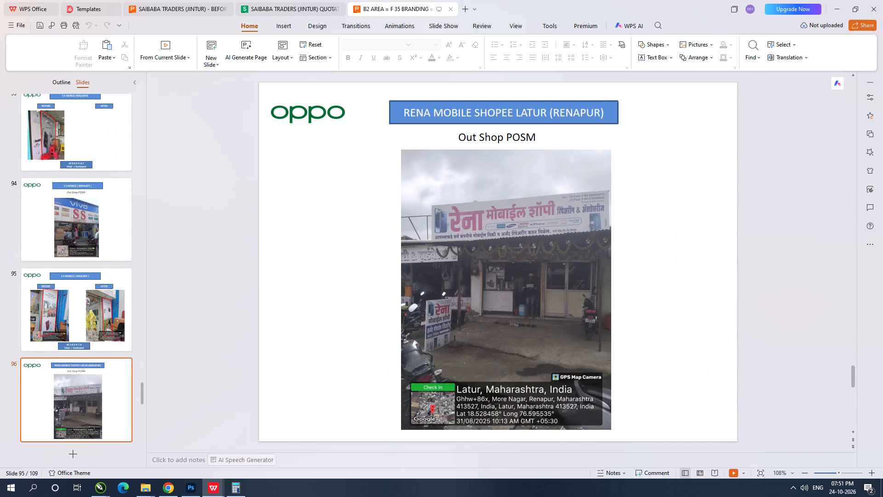
key("Down")
key("Down")
key("Down")
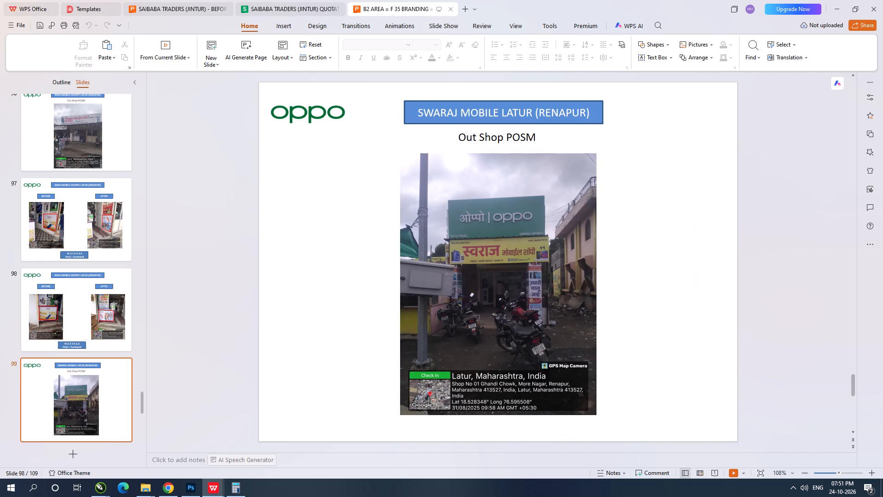
key("Down")
key("Up")
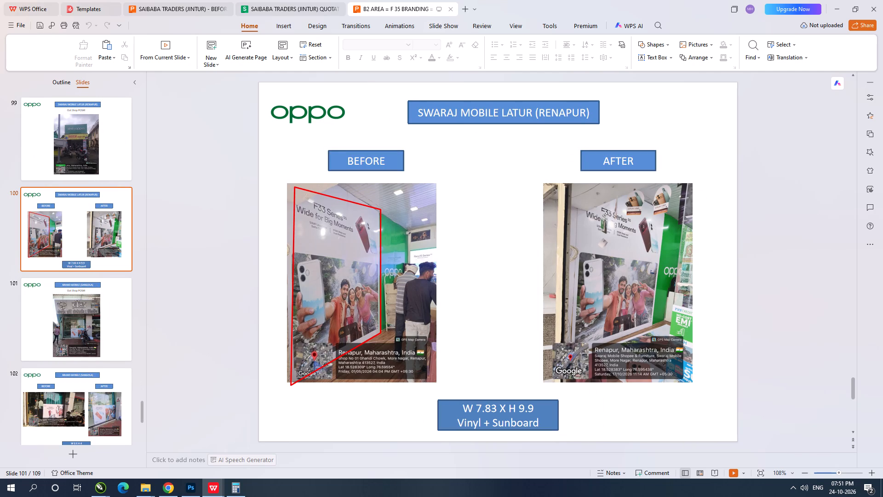
key("Down")
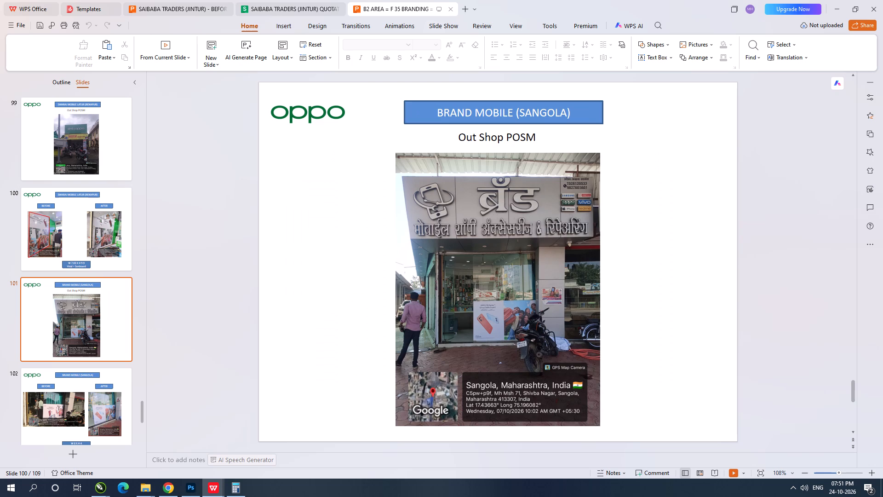
key("Down")
Delete the AFTER photo from the SWARAJ MOBILE LATUR (RENAPUR) before-and-after slide.
key("Up")
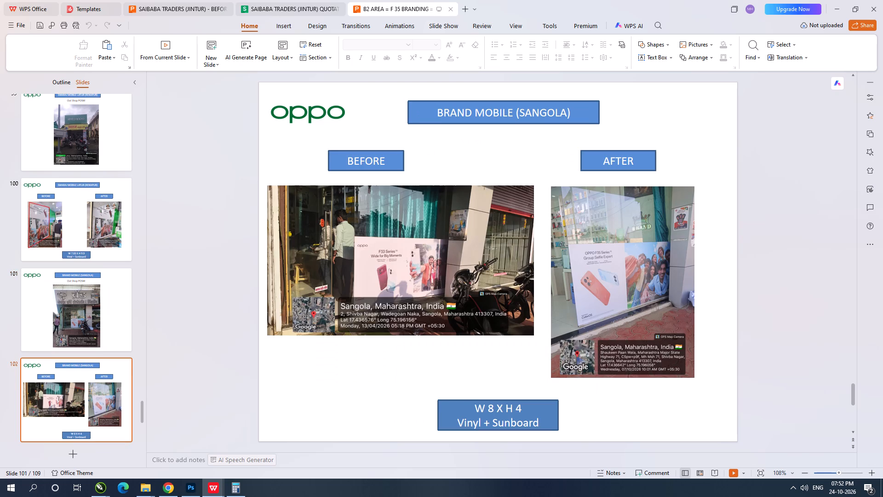
key("Up")
left_click(485, 230)
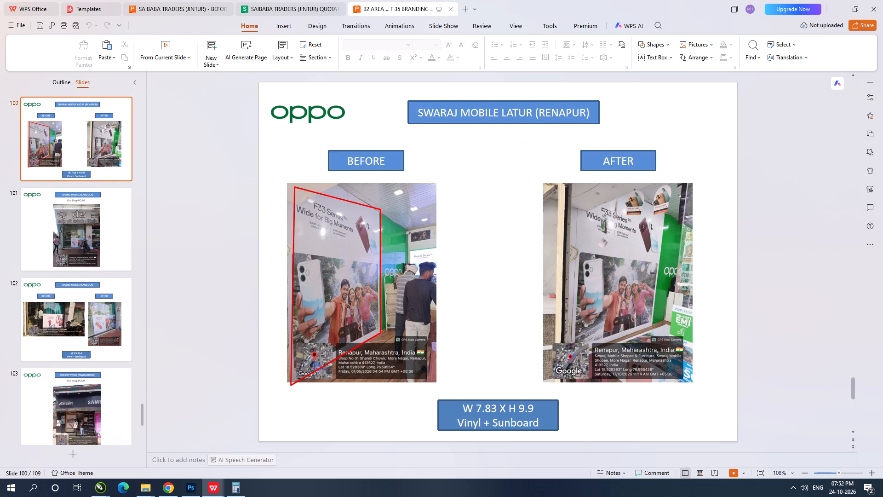
left_click(600, 235)
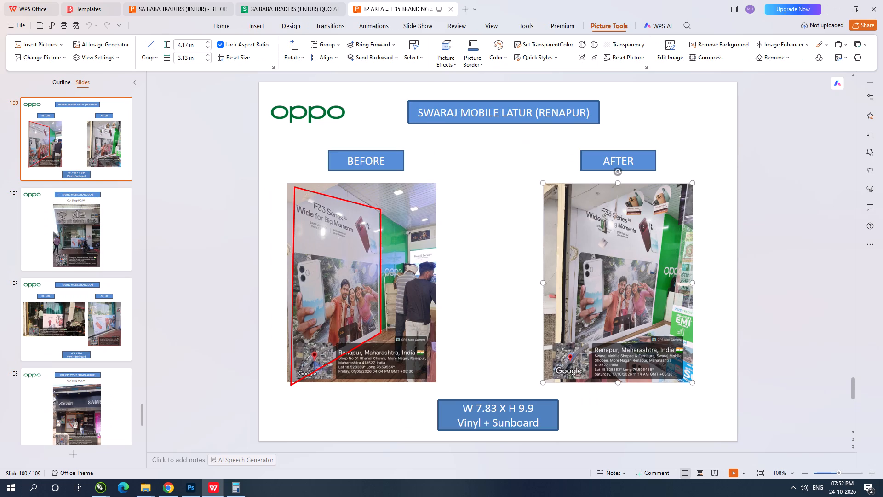
key("Delete")
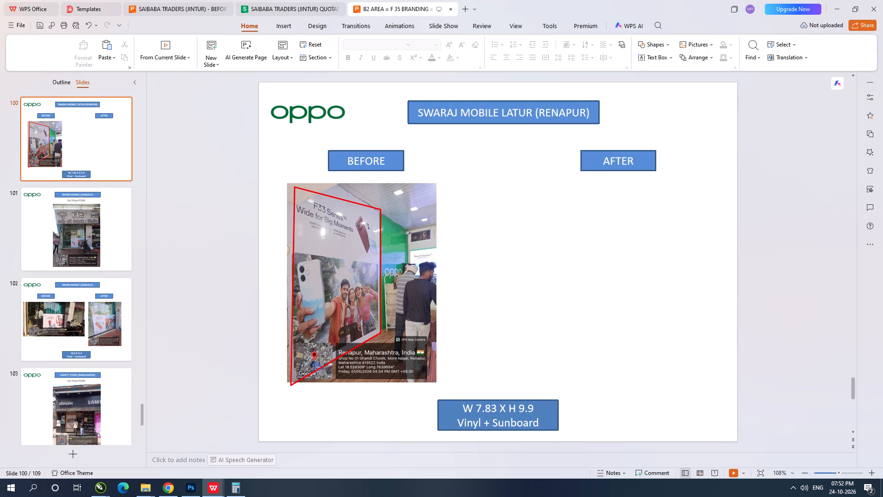
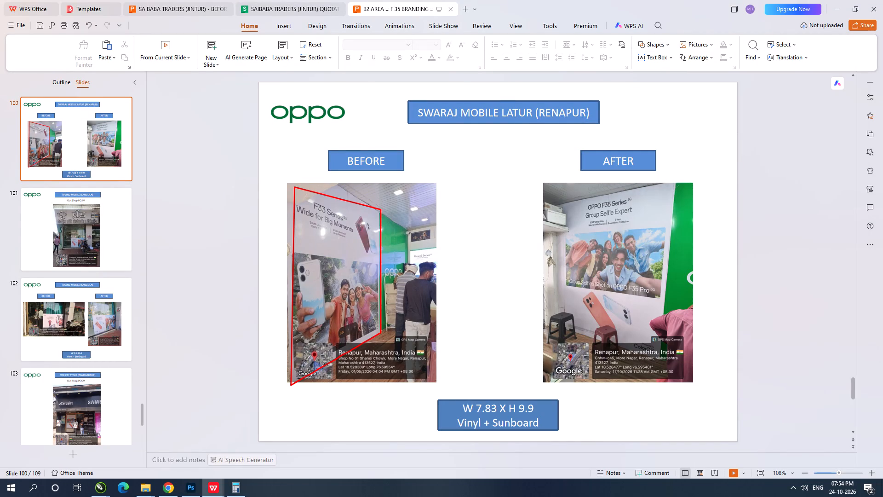
Frame the AFTER photo's poster on the SWARAJ MOBILE LATUR slide with an unfilled red-outlined rectangle, reshaping its corners to follow the poster.
left_click_drag(674, 185, 562, 335)
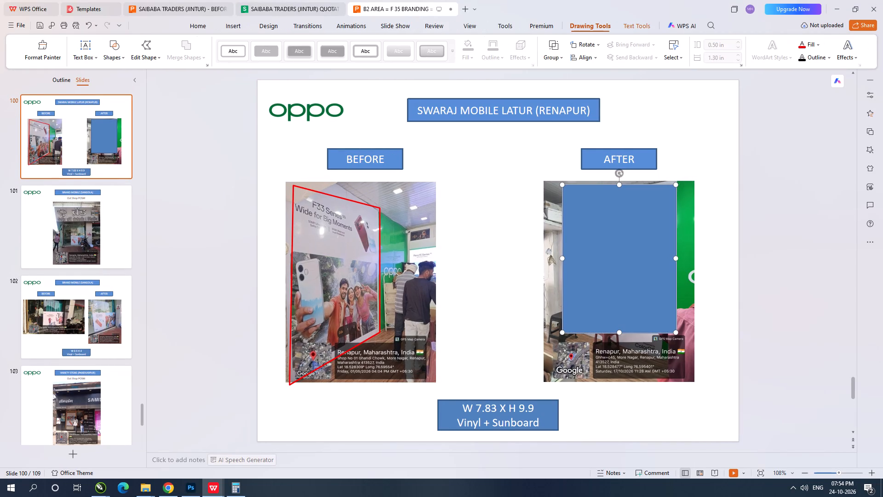
left_click(497, 58)
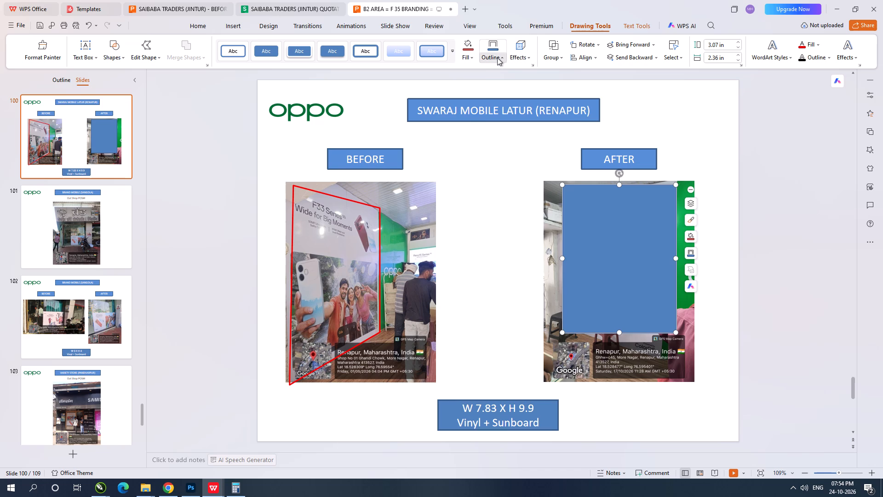
left_click(494, 144)
left_click(470, 54)
left_click(479, 75)
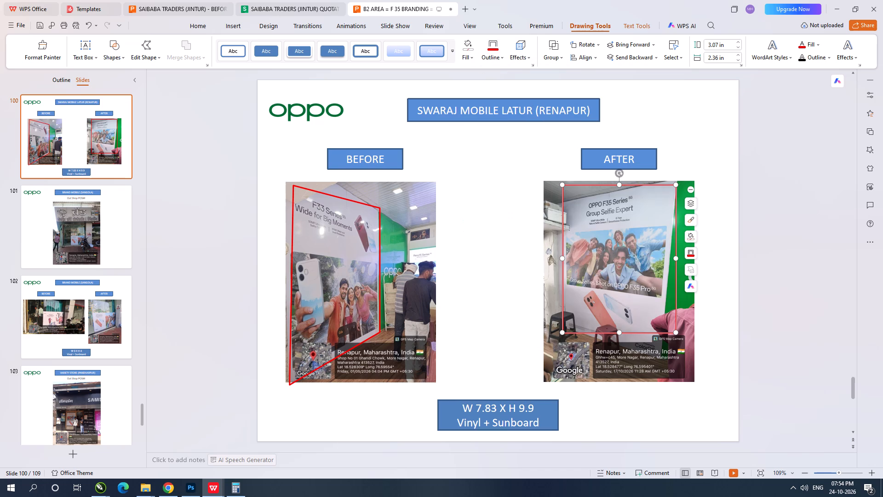
left_click(144, 49)
left_click(166, 92)
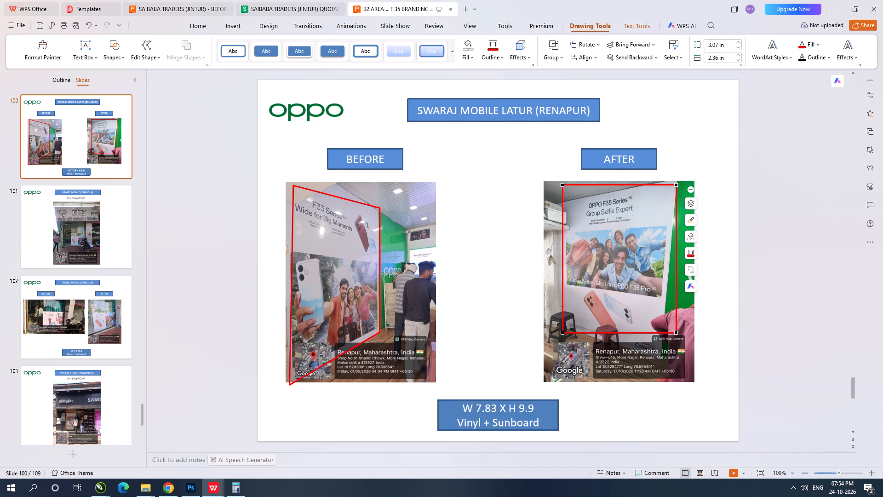
left_click_drag(562, 186, 565, 201)
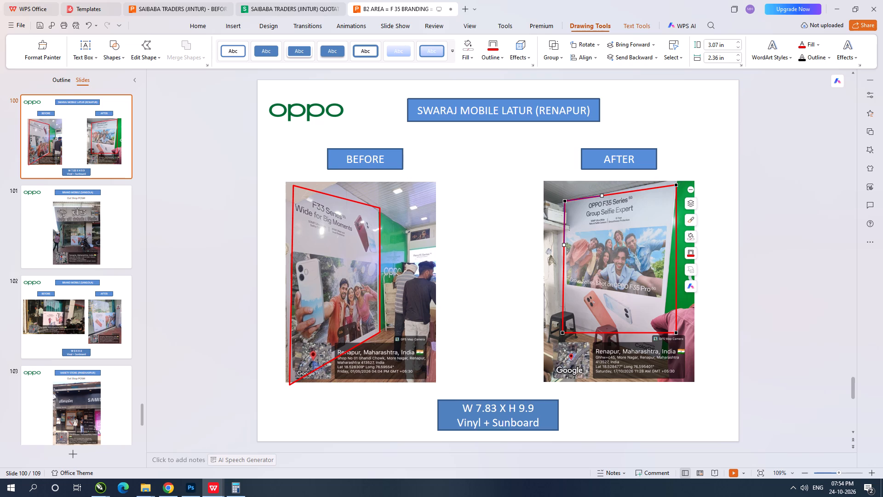
left_click_drag(678, 334, 658, 359)
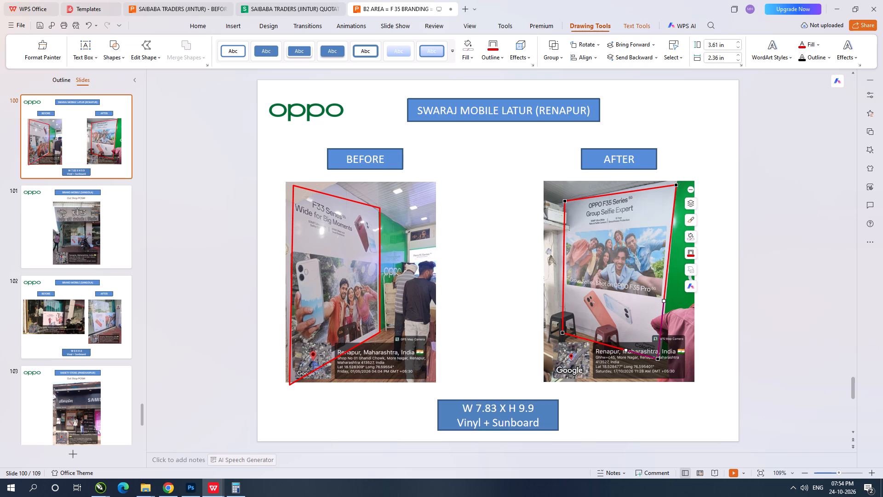
left_click_drag(562, 333, 562, 326)
left_click(798, 266)
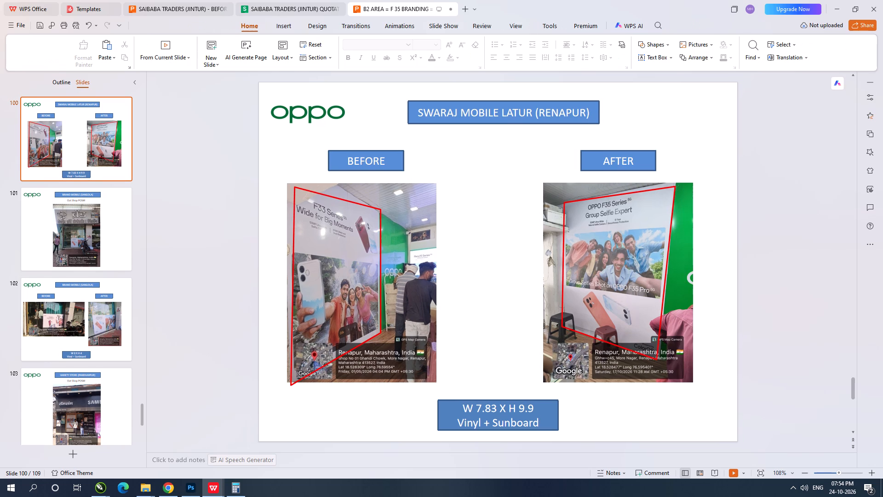
Frame the F33 poster in BRAND MOBILE (SANGOLA)'s BEFORE photo with an unfilled red-outlined rectangle, about 2.05 in wide by 1.18 in high.
key("Down")
key("Down")
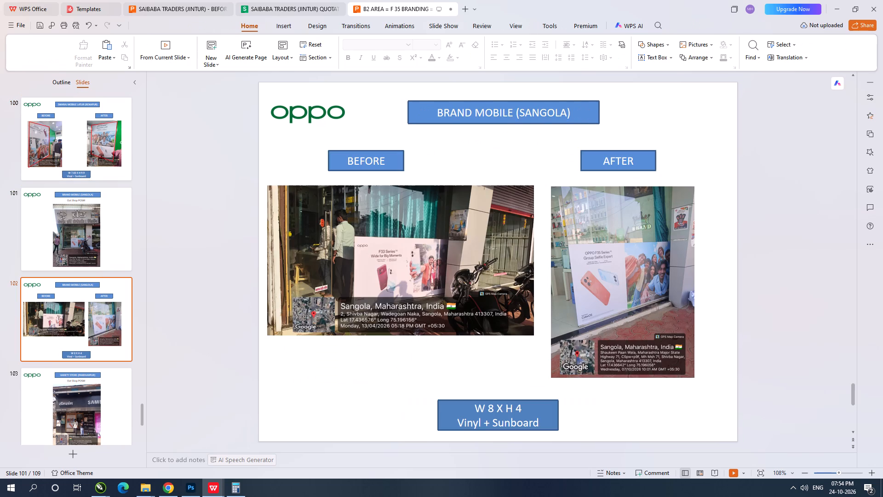
left_click(656, 40)
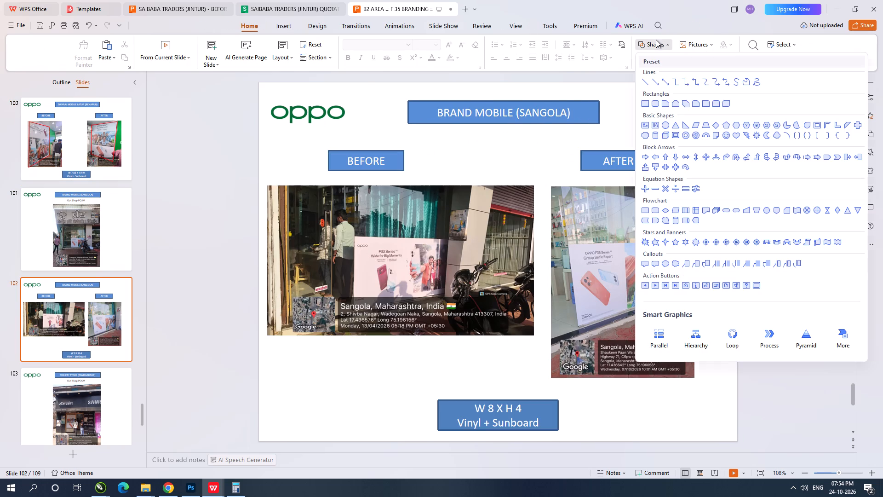
left_click(644, 100)
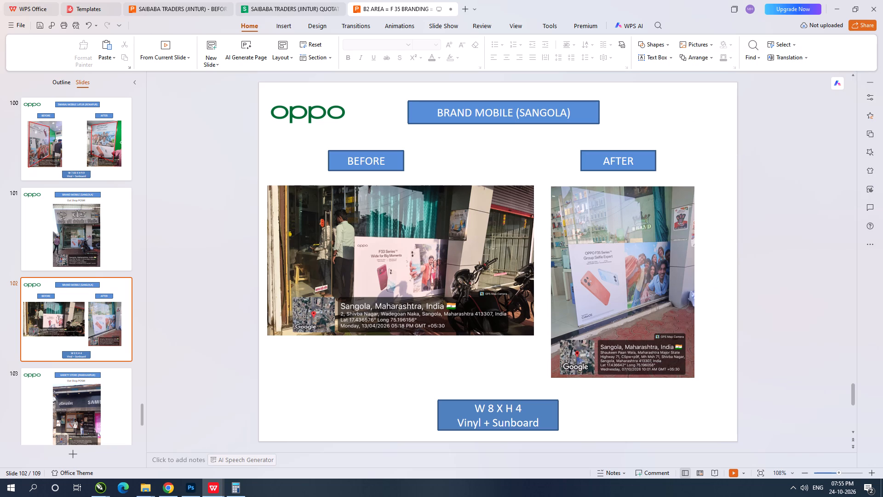
left_click_drag(352, 241, 448, 297)
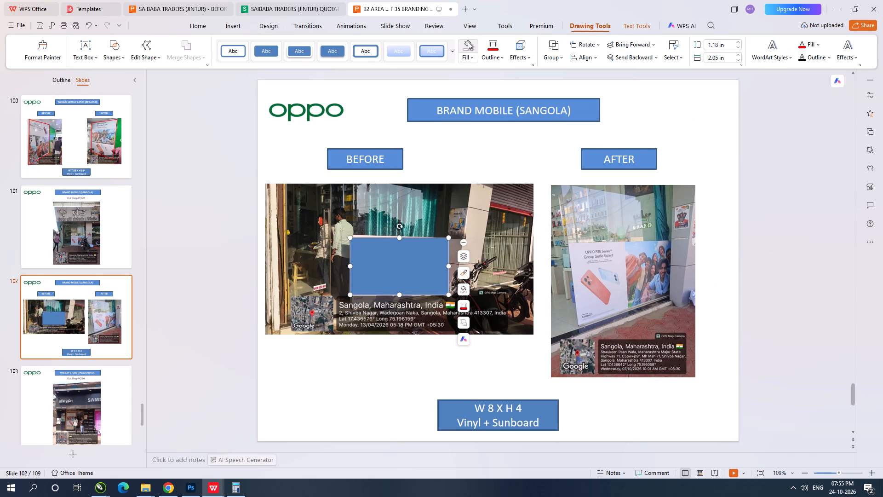
left_click(468, 41)
left_click(489, 42)
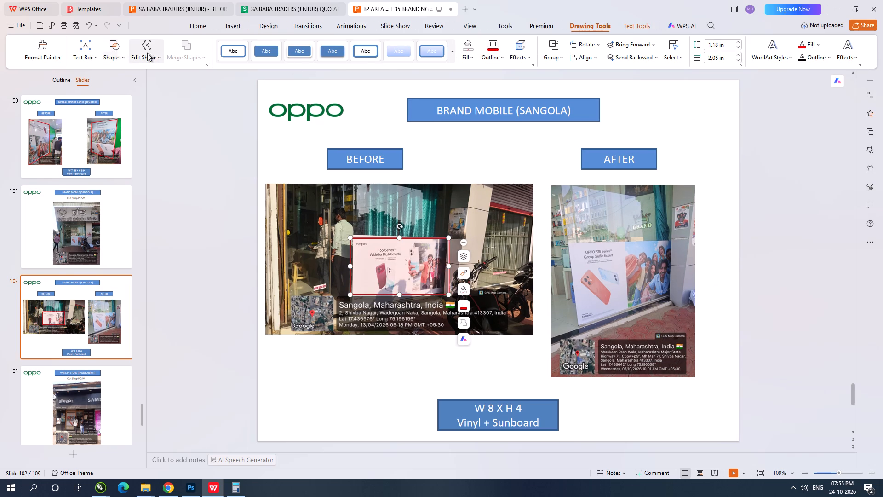
left_click(155, 52)
left_click(165, 92)
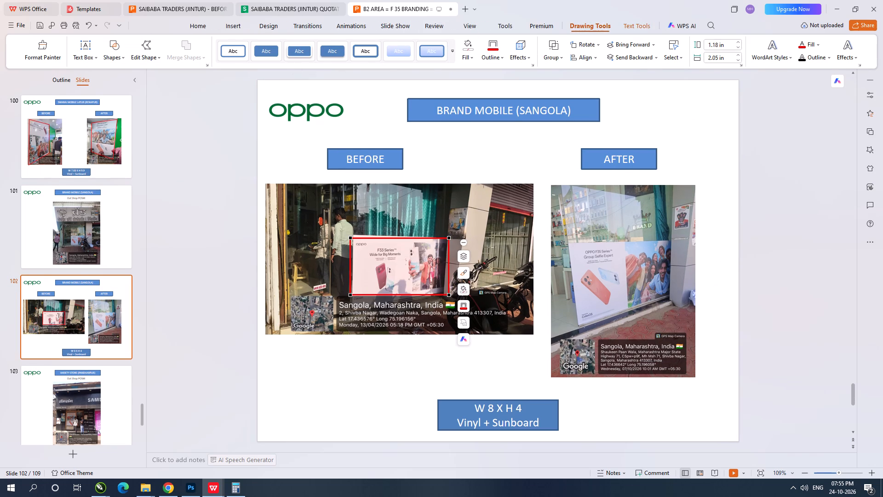
left_click(620, 259)
left_click(734, 133)
Frame the F35 poster in BRAND MOBILE (SANGOLA)'s AFTER photo with an unfilled red-outlined rectangle, pulling its lower-left corner to the poster's corner.
left_click(649, 45)
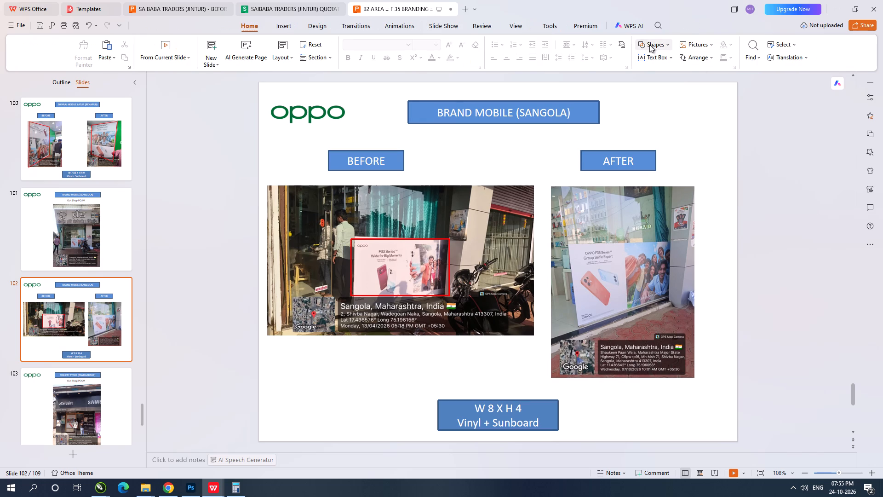
left_click(646, 104)
left_click_drag(568, 244, 671, 301)
left_click(467, 45)
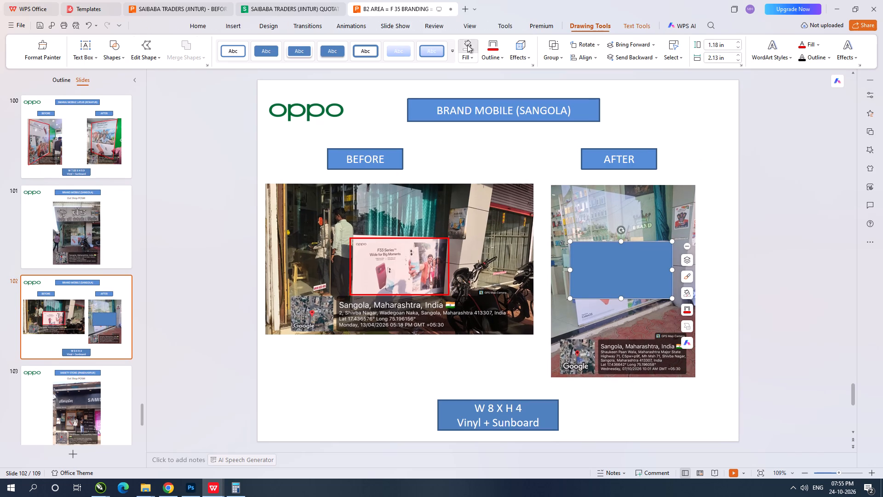
left_click(497, 44)
left_click(149, 49)
left_click(161, 90)
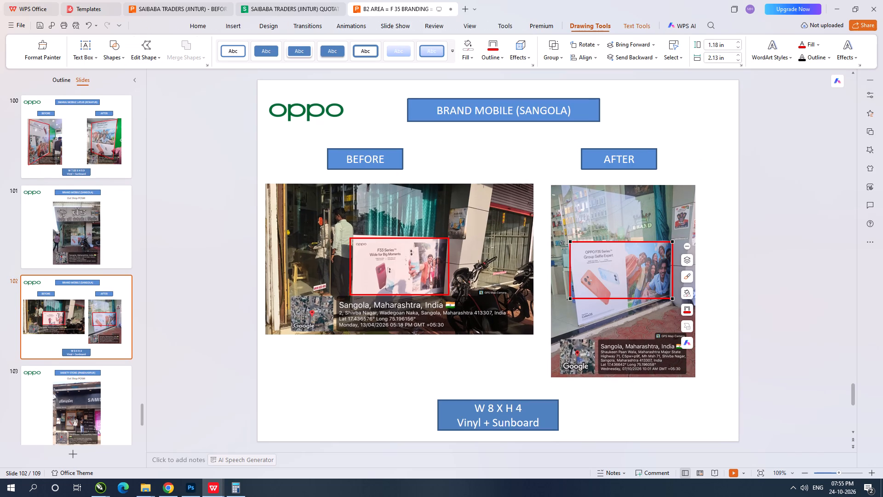
left_click_drag(570, 298, 579, 327)
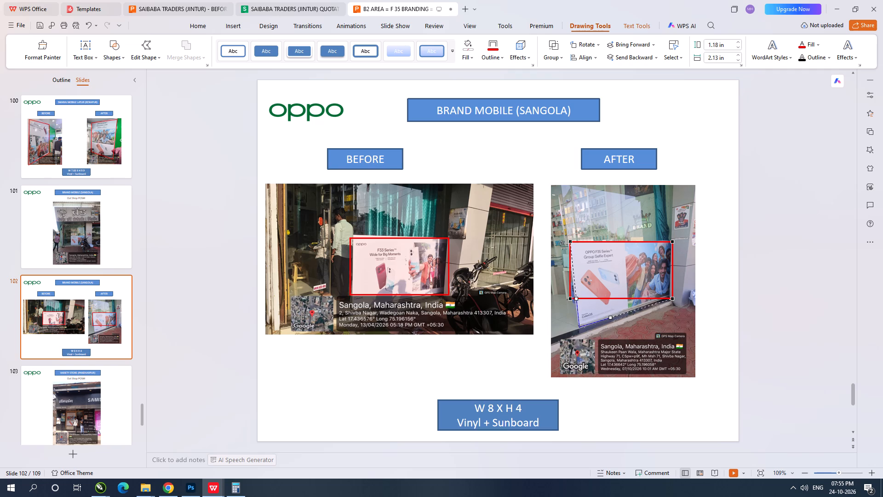
left_click(782, 254)
Outline the door glass in VARIETY STORE (PANDHARPUR)'s BEFORE photo with an unfilled red rectangle, adjusting its two left corners to the door's perspective.
key("Down")
key("Down")
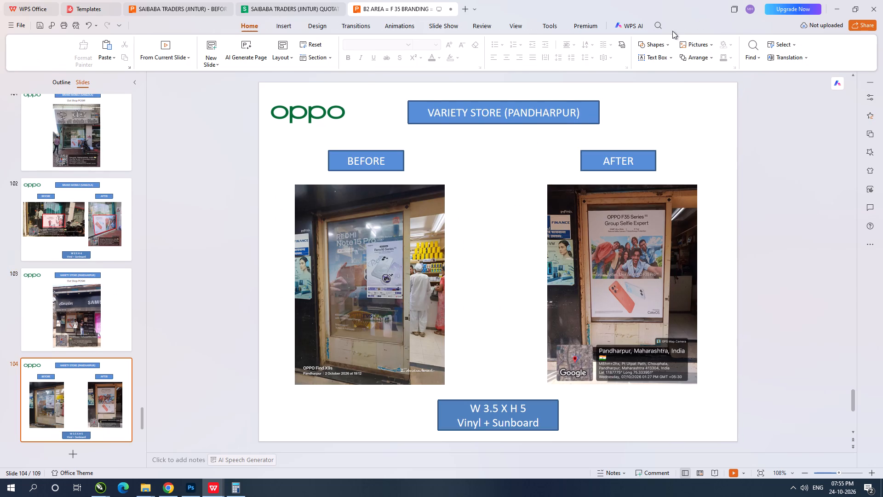
left_click(660, 40)
left_click(645, 101)
left_click_drag(332, 232, 405, 321)
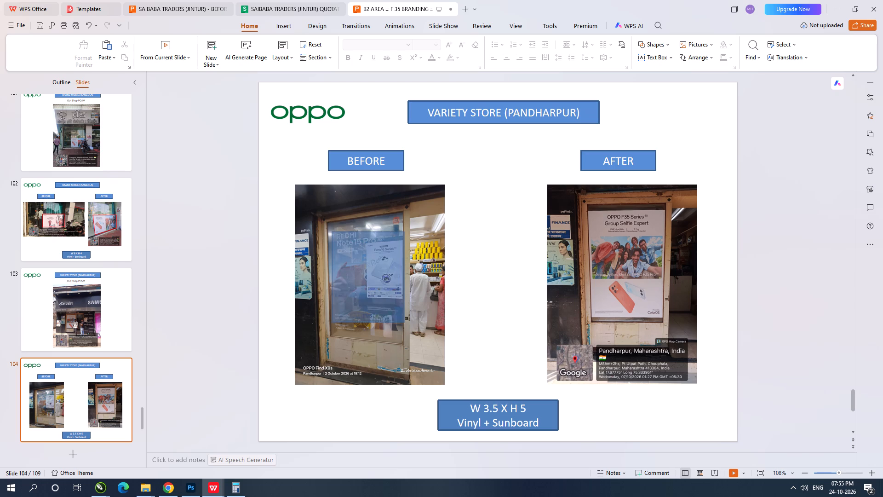
left_click_drag(405, 321, 404, 344)
left_click(467, 46)
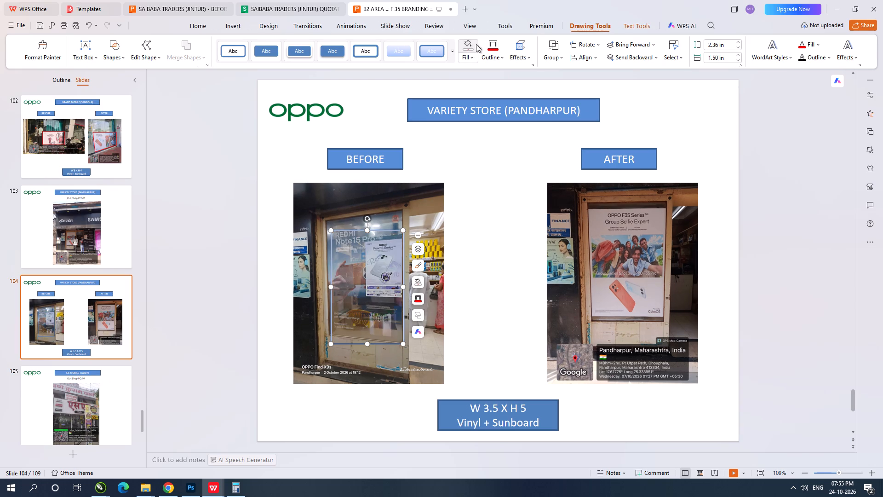
left_click(491, 45)
left_click(148, 52)
left_click(154, 89)
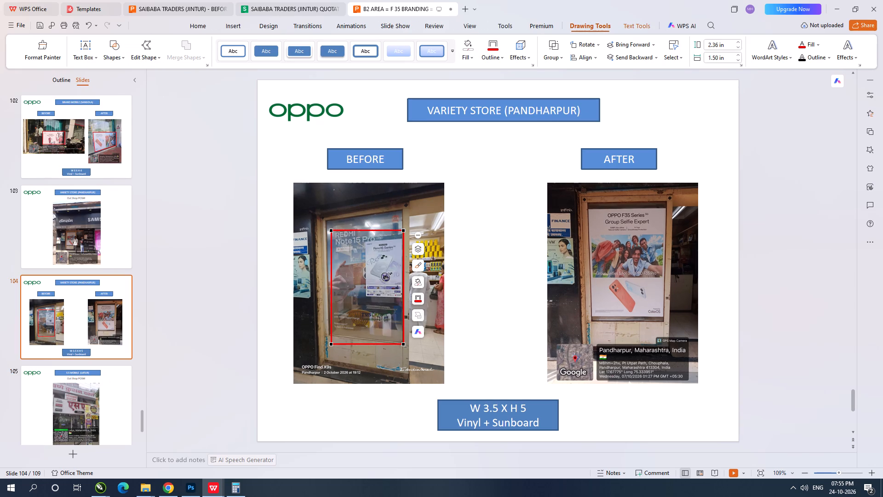
left_click_drag(330, 230, 324, 234)
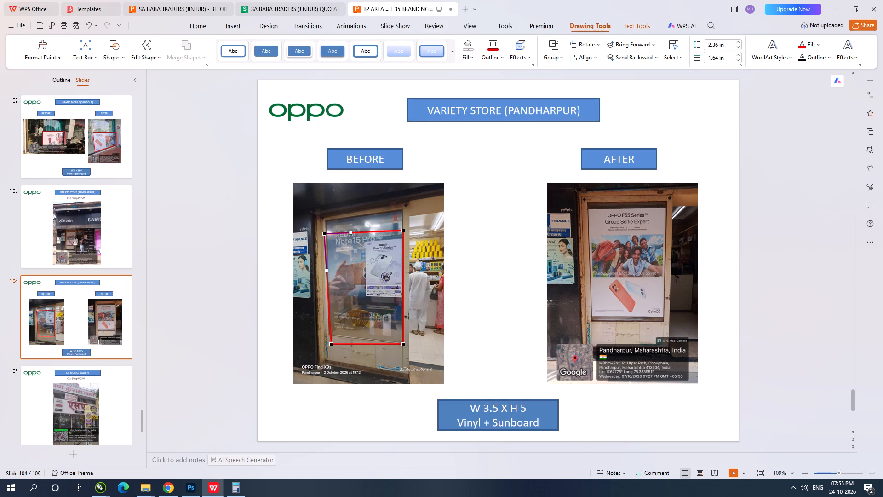
left_click_drag(331, 345, 329, 336)
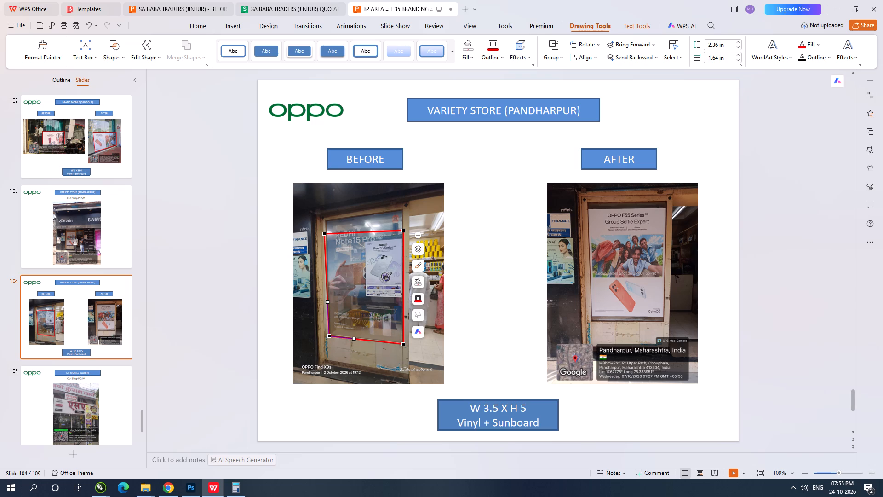
left_click(789, 219)
Frame the poster in VARIETY STORE (PANDHARPUR)'s AFTER photo with an unfilled red-outlined rectangle about 1.58 in wide, extending its top edge slightly upward.
left_click(650, 44)
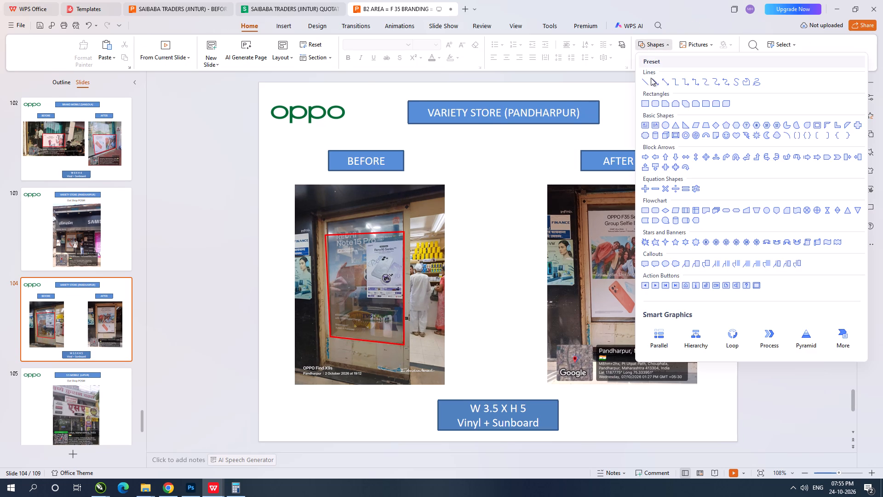
left_click(647, 102)
left_click_drag(588, 212, 678, 284)
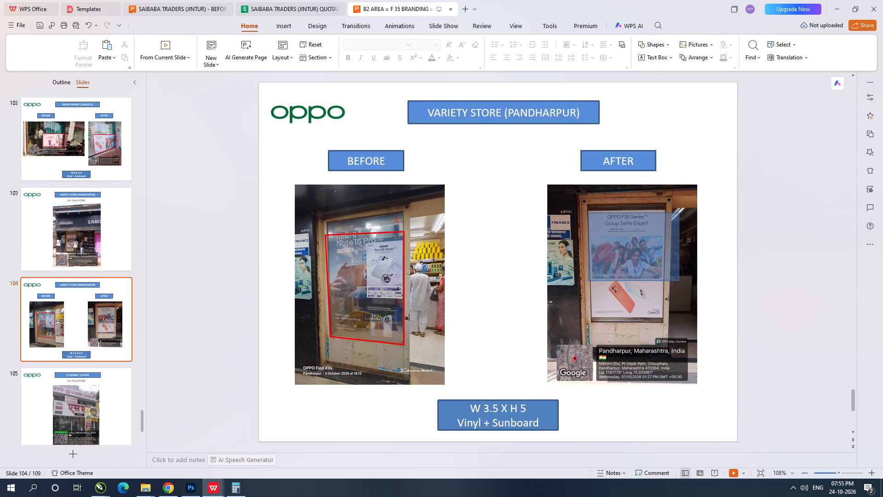
left_click_drag(678, 284, 664, 321)
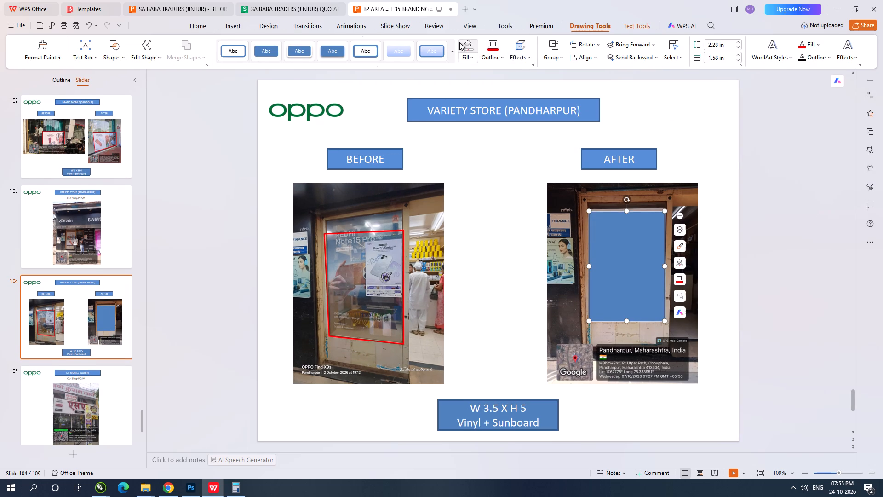
left_click(464, 42)
left_click(492, 42)
left_click_drag(627, 213, 627, 212)
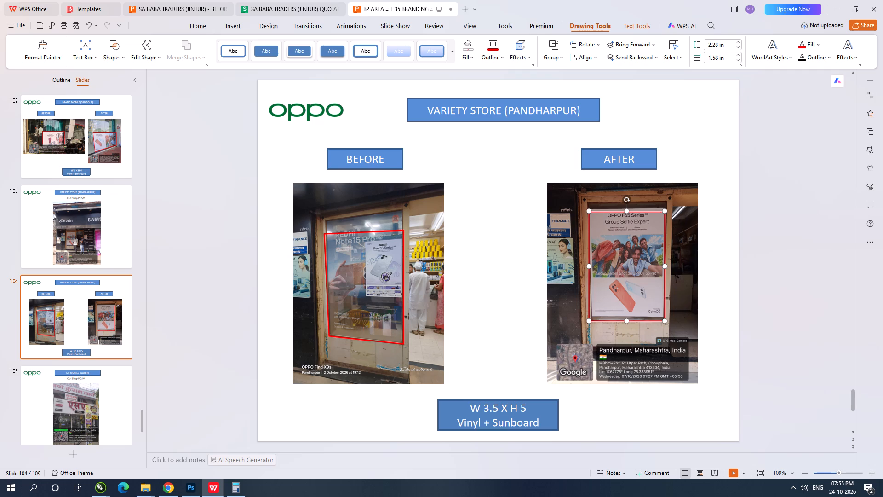
left_click_drag(627, 212, 628, 208)
left_click(772, 196)
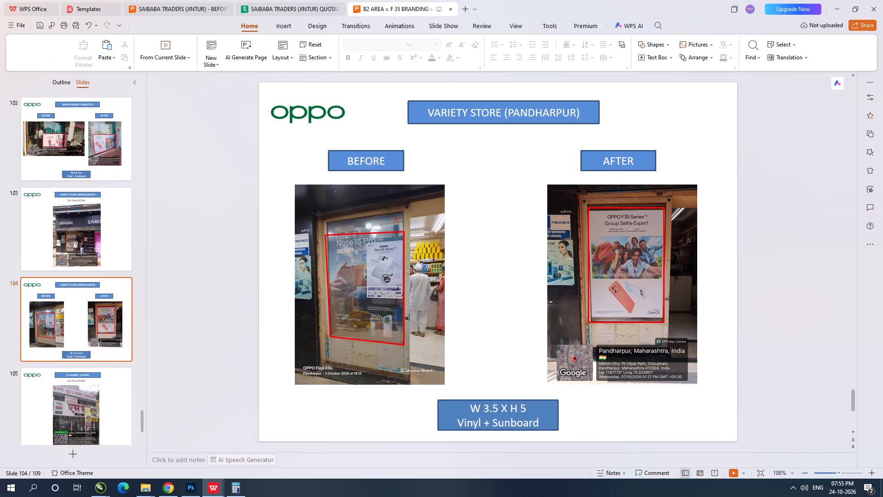
Review the slides around VARIETY STORE (PANDHARPUR), including the S S MOBILE (LATUR) out-shop and before-and-after slides, for their photo markings.
key("Down")
key("Up")
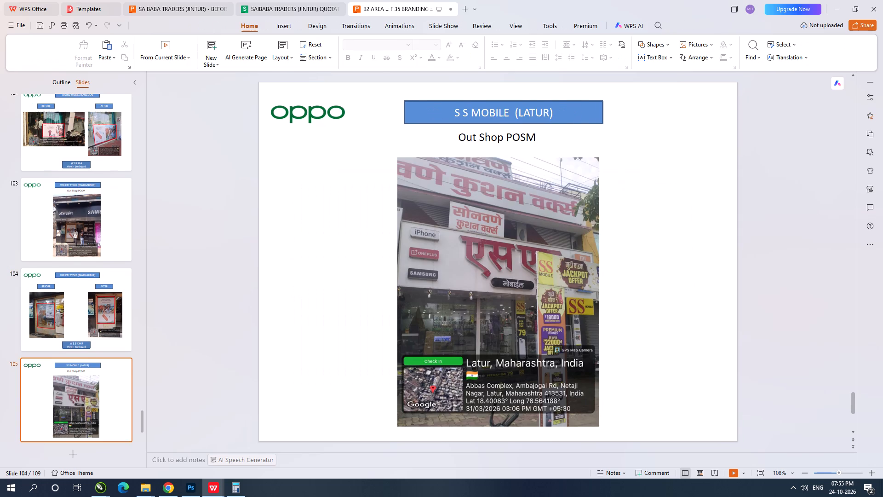
key("Up")
key("Down")
key("Down")
key("Down")
key("Down")
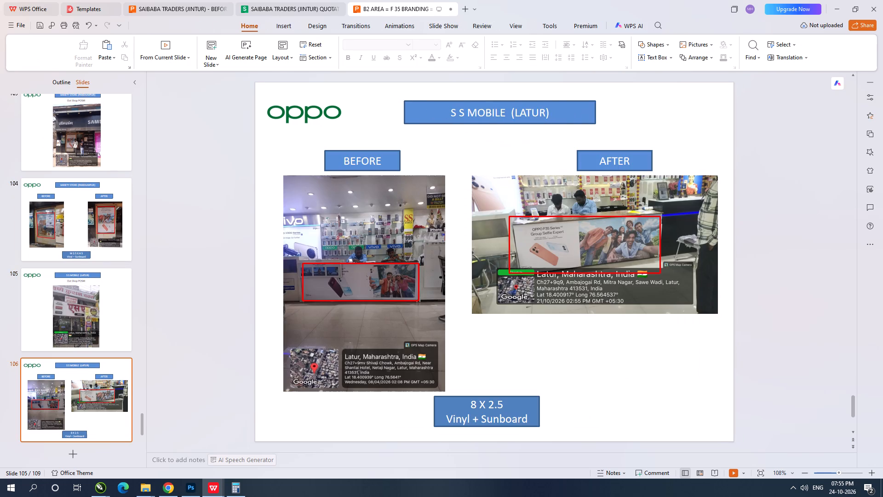
key("Down")
key("Up")
key("Up")
key("Up")
key("Up")
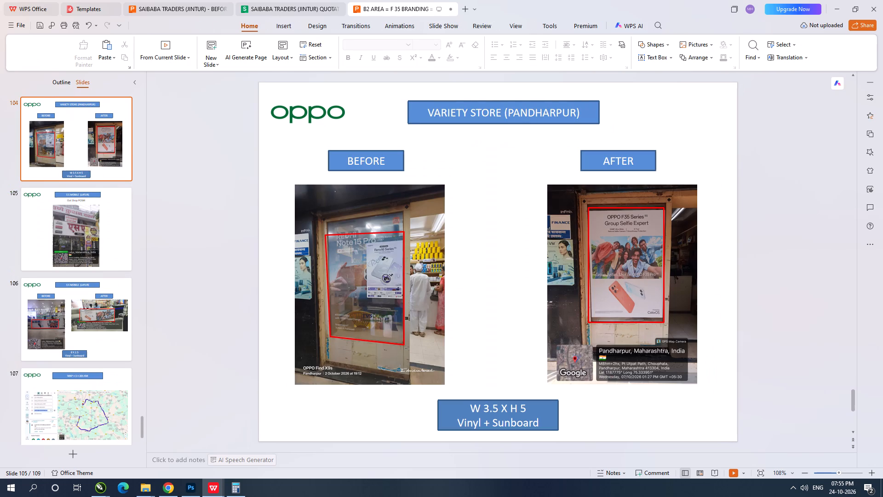
Save the B2 AREA F 35 branding presentation.
key("ctrl+s")
Close the B2 AREA F 35 branding before-and-after presentation.
left_click(816, 208)
key("Down")
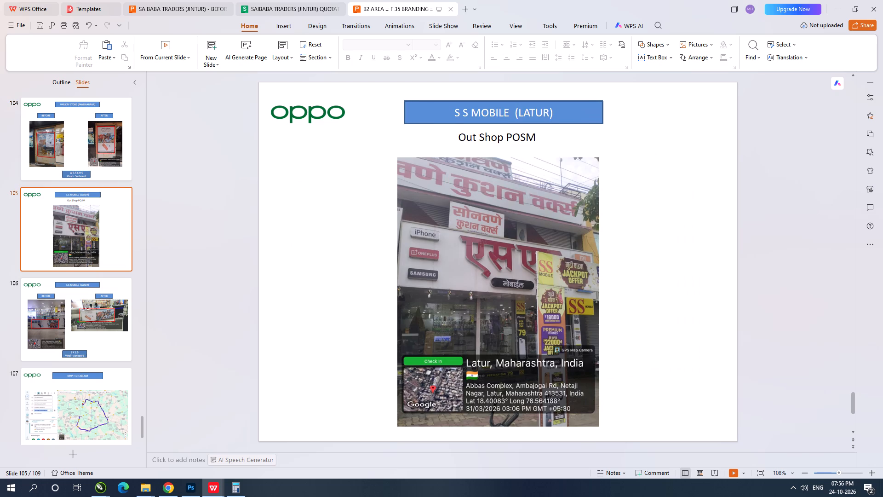
left_click(452, 10)
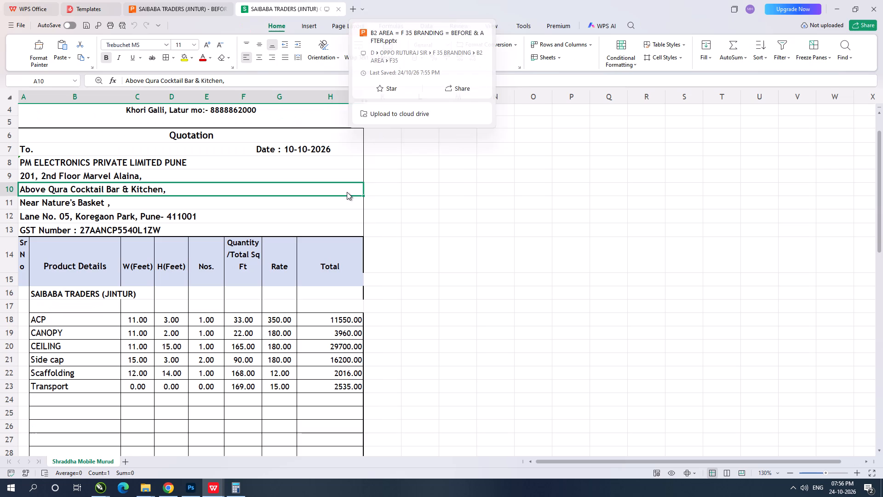
Open the presentation B2 AREA = FIND X 10 BRANDING = BEFORE & AFTER from the B2 AREA folder's FIND 10 subfolder.
left_click(140, 494)
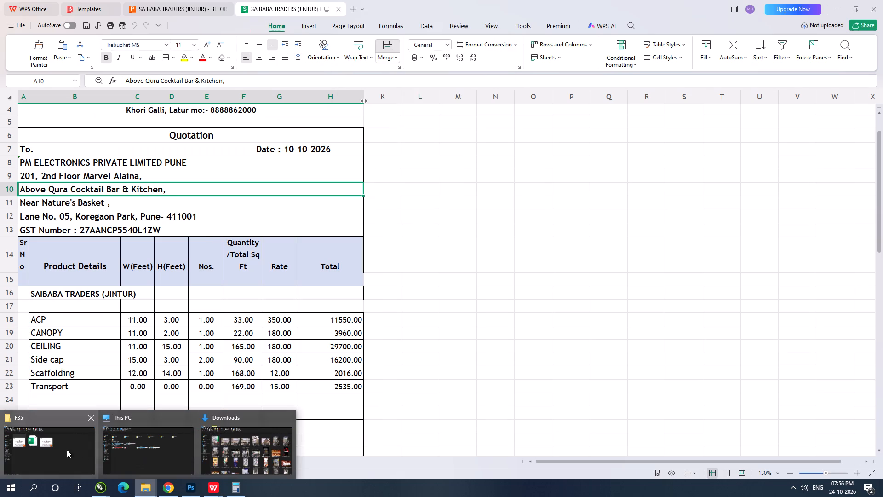
left_click(56, 449)
left_click(309, 340)
key("BackSpace")
double_click(284, 169)
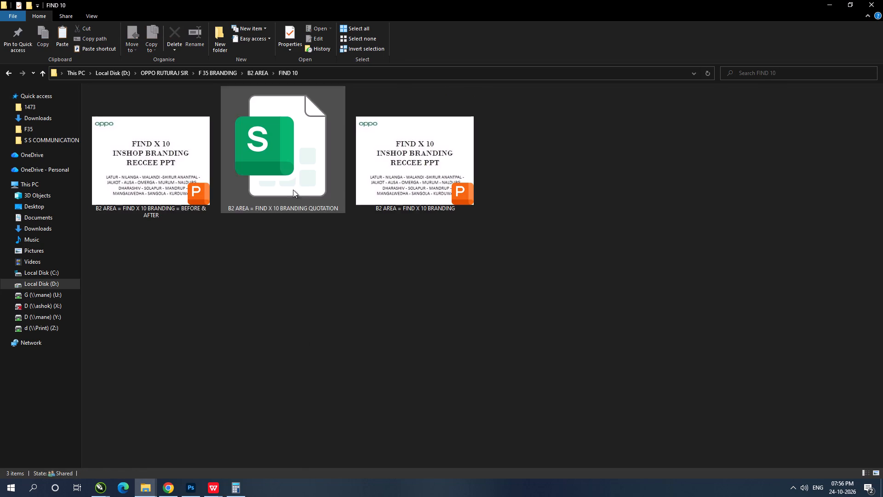
left_click(305, 284)
double_click(160, 177)
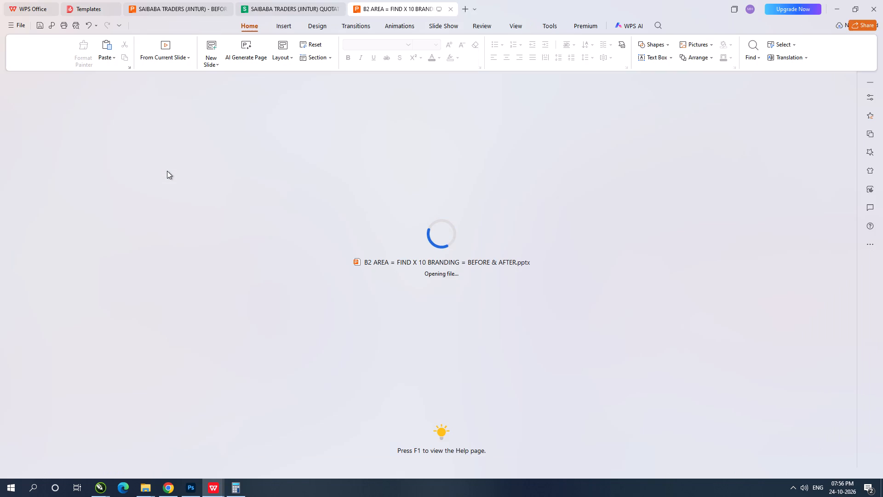
Frame the Find X10 poster in SHRIYASH MOBILE (LATUR)'s W 4.6 X 3.6 AFTER photo with an unfilled red rectangle about 1.81 in wide and 1.42 in high.
left_click(102, 234)
left_click(111, 324)
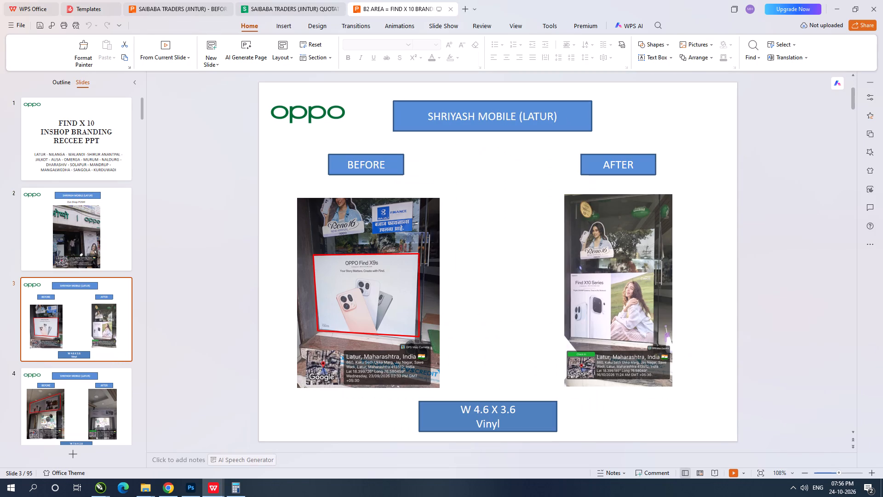
left_click(660, 43)
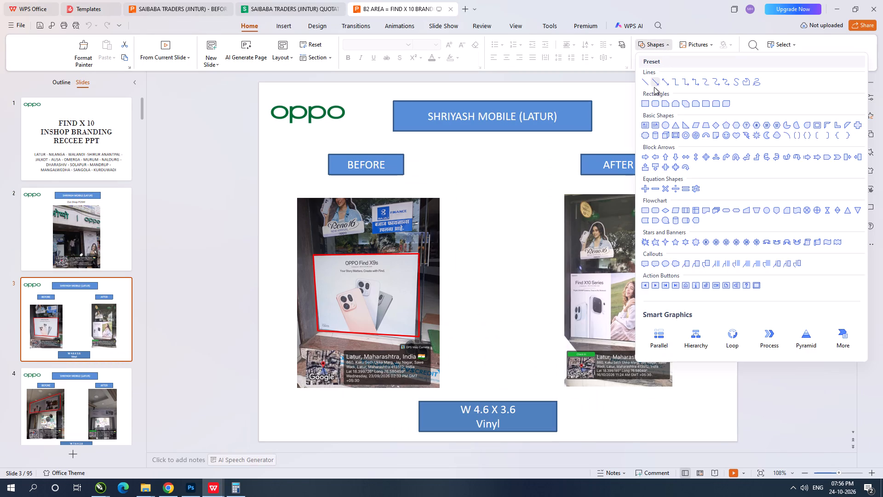
left_click(648, 103)
left_click_drag(569, 274, 657, 339)
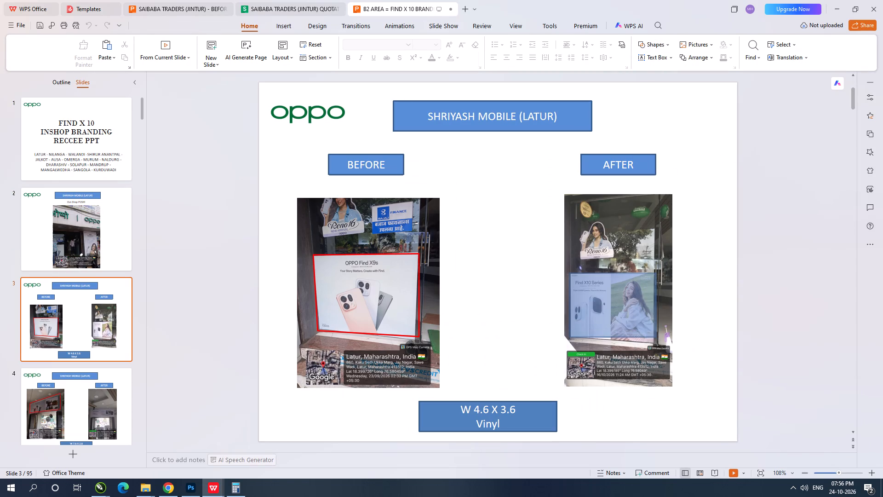
left_click_drag(657, 339, 657, 342)
left_click(465, 45)
left_click(489, 42)
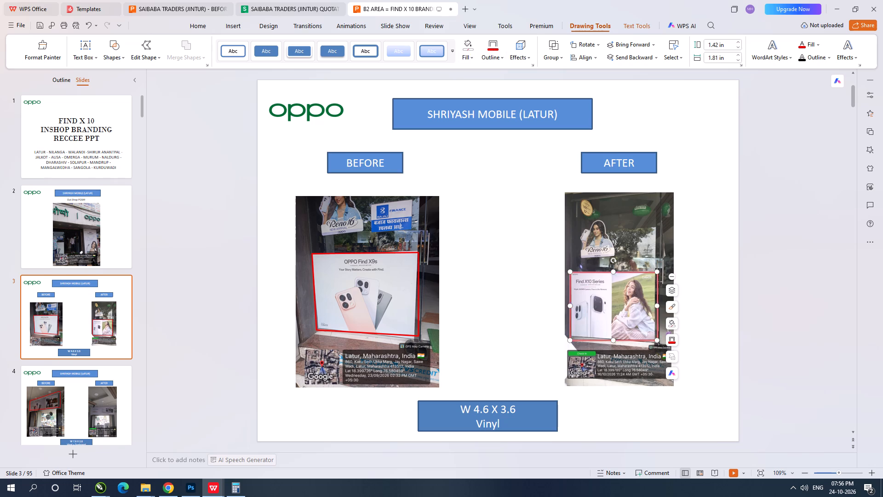
Frame the panel above the doorway in SHRIYASH MOBILE (LATUR)'s W 7.6 X 2.6 AFTER photo with an unfilled red-outlined rectangle.
left_click(515, 207)
key("Down")
key("Down")
key("Up")
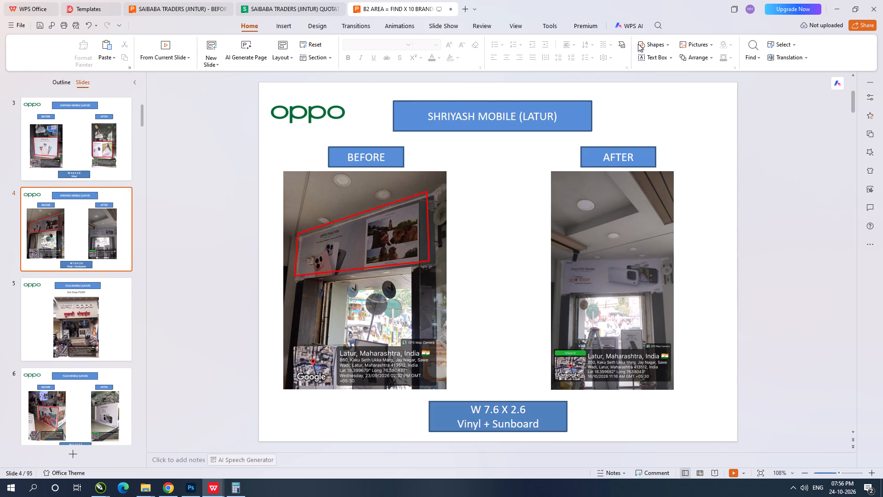
left_click(664, 45)
left_click(645, 104)
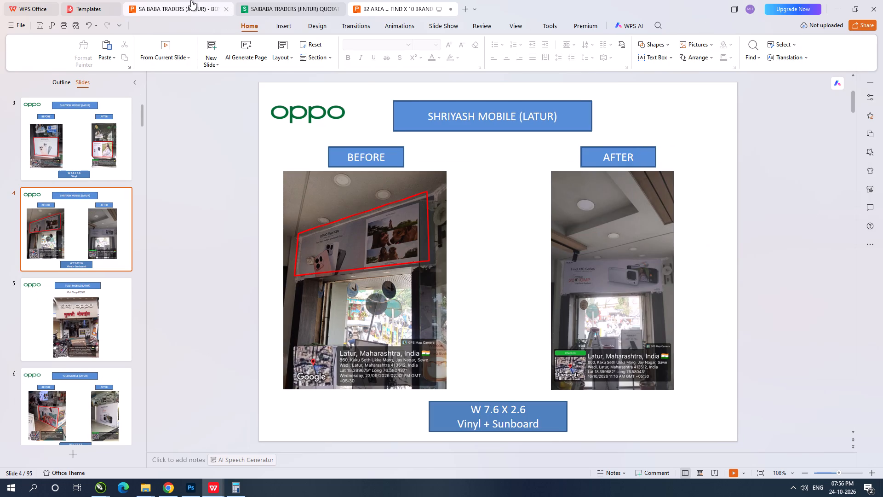
left_click_drag(561, 259, 665, 296)
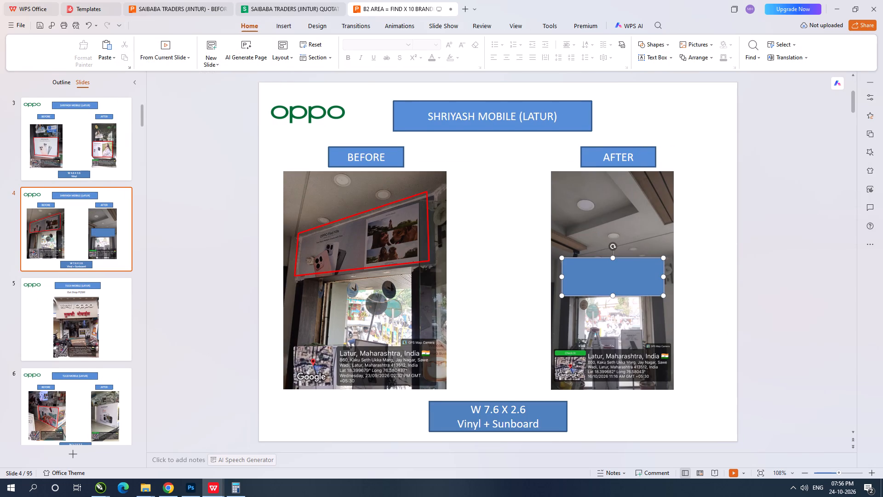
left_click(464, 44)
left_click(492, 44)
In the SAIBABA TRADERS (JINTUR) presentation's CANOPY slide, space out the three photos: outer ones slightly outward, middle one slightly left and down.
left_click(173, 0)
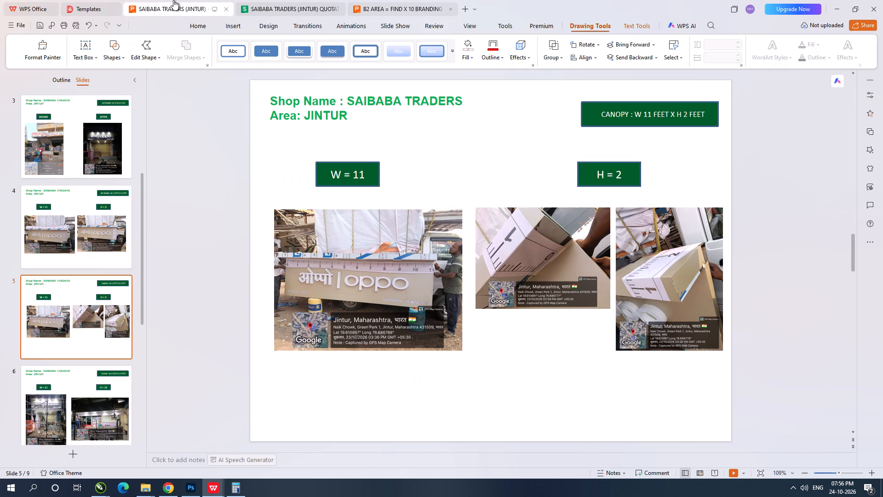
left_click(418, 282)
left_click(555, 279)
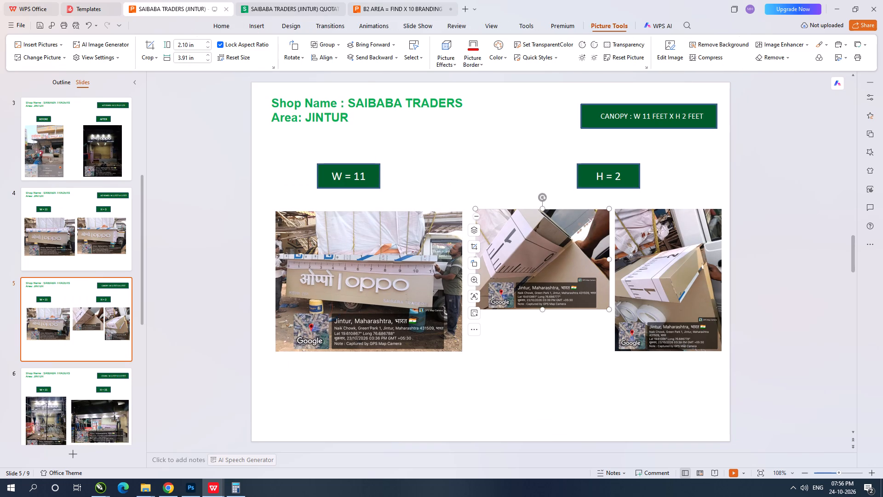
left_click(676, 259)
left_click(543, 254)
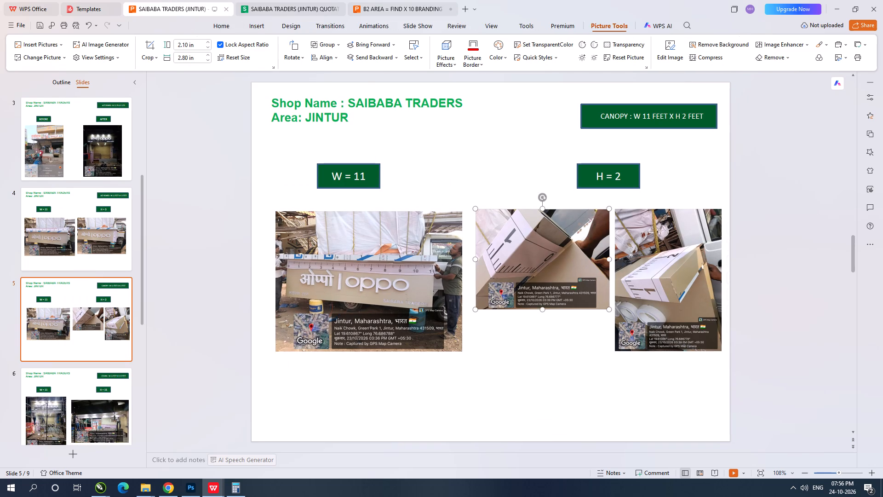
left_click(542, 345)
left_click(417, 300)
key("Left")
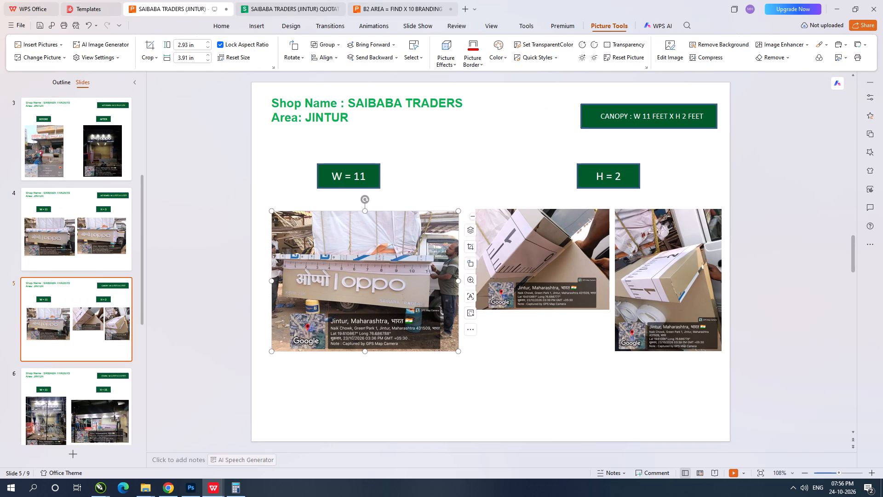
left_click(573, 375)
left_click(633, 276)
key("Right")
left_click(546, 242)
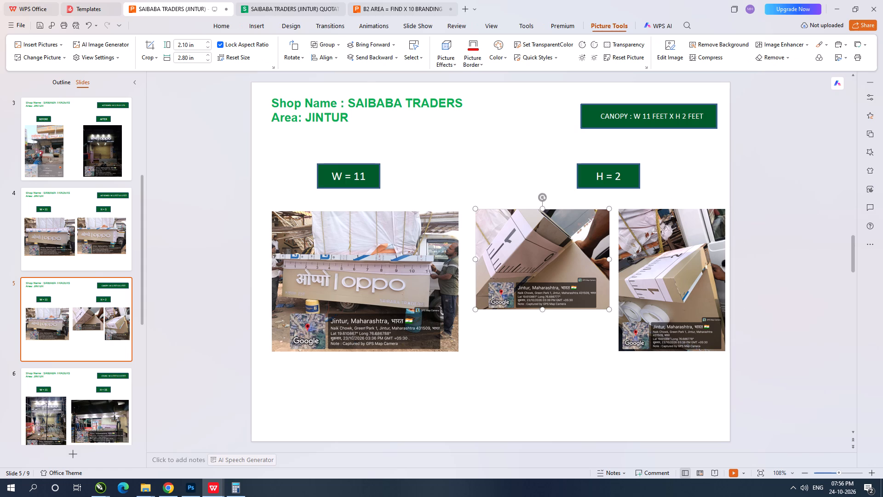
key("Left")
key("Left")
key("Down")
left_click(498, 184)
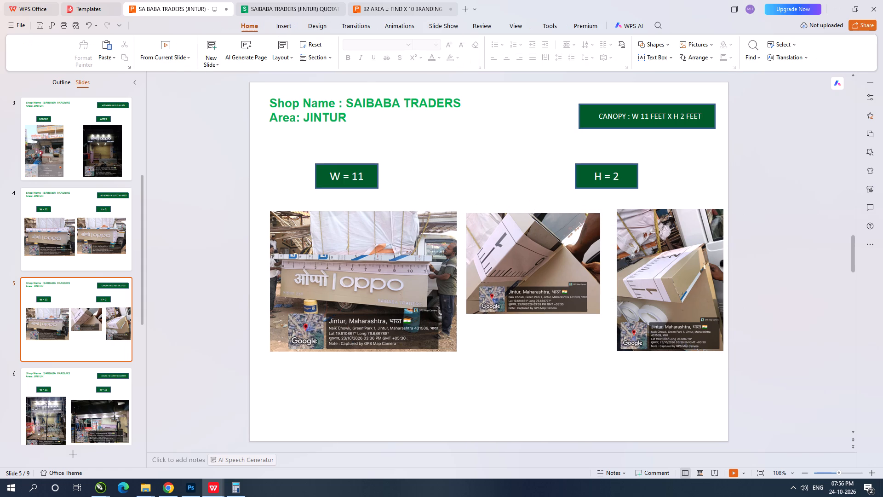
Move the H = 15 photo on the CEILING slide slightly up so its top edge nearly lines up with the W = 11 photo.
left_click(87, 303)
left_click(52, 409)
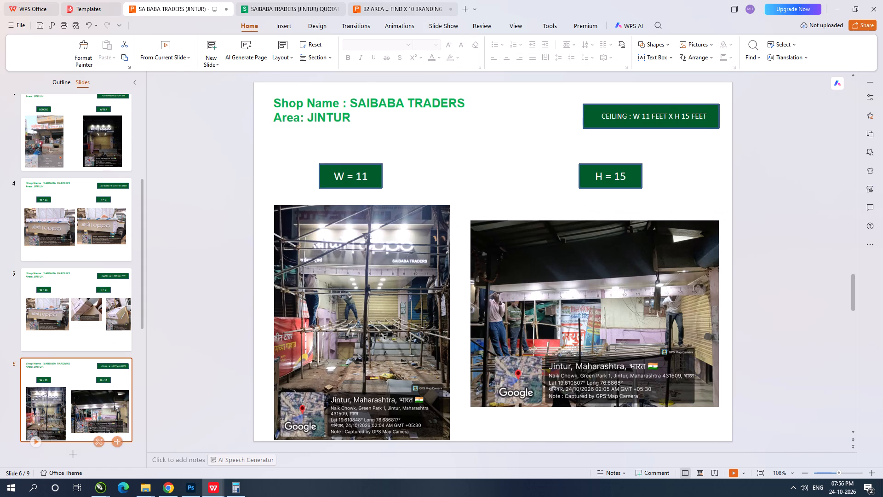
left_click(632, 295)
key("Up")
key("Up")
key("Up")
key("Down")
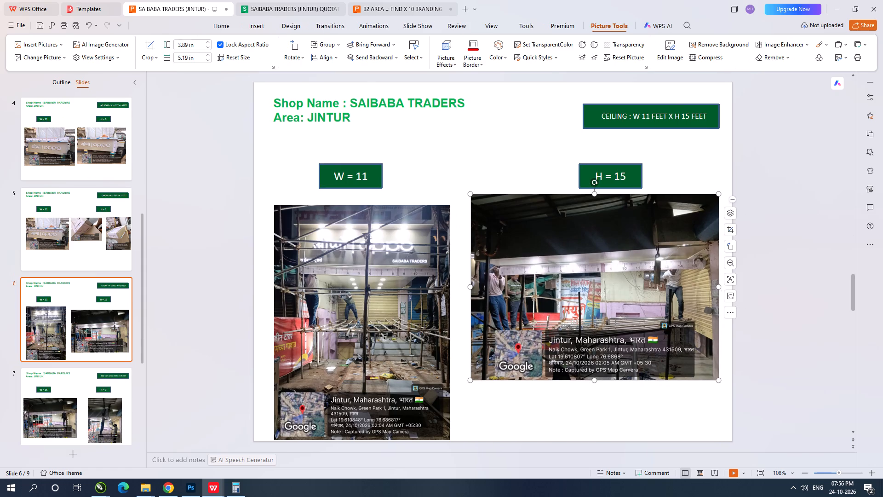
key("Down")
key("Down")
key("Down")
left_click(526, 171)
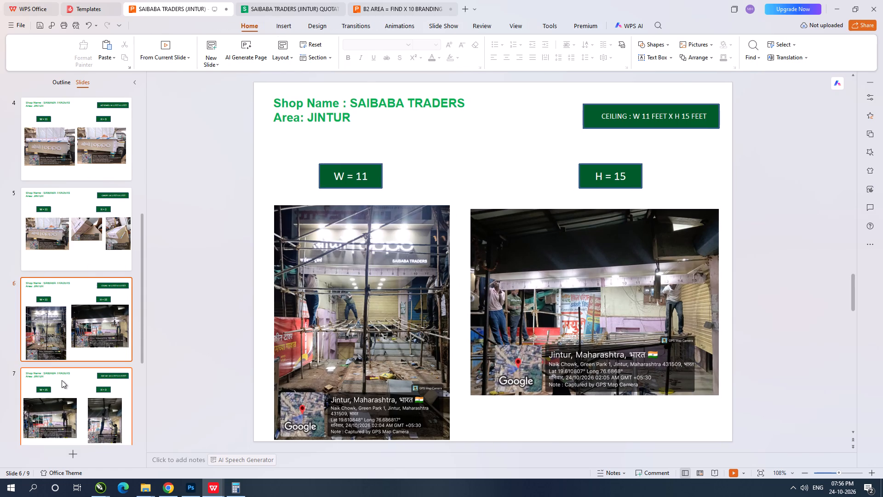
Check the H = 14 photo on the SCAFFOLDING W 12 X H 14 slide and save the SAIBABA TRADERS (JINTUR) presentation.
scroll(77, 381, "down", 2)
left_click(78, 338)
left_click(636, 297)
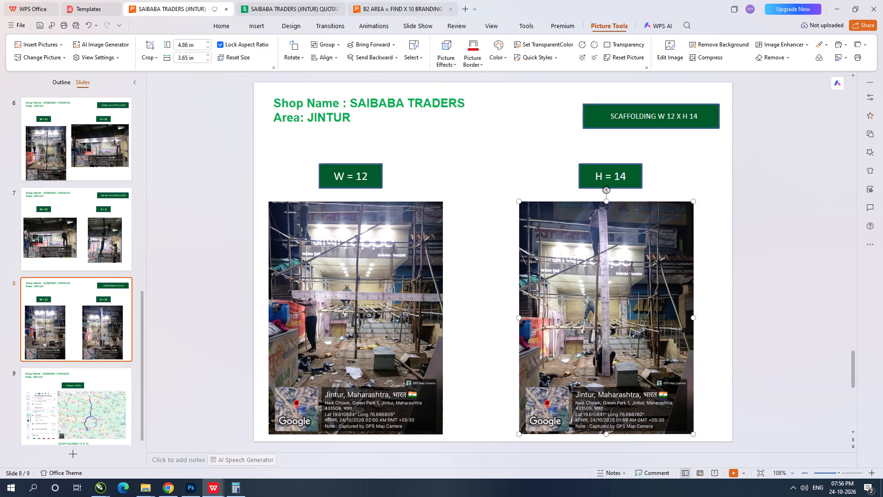
key("ctrl+s")
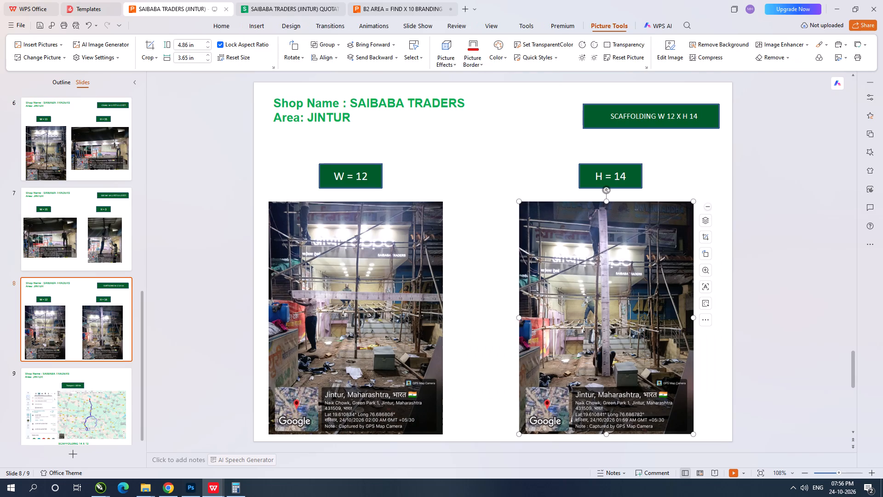
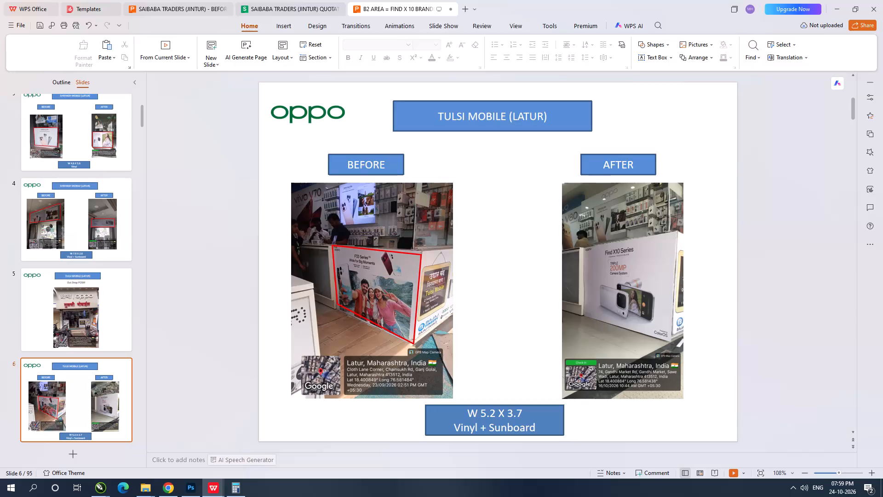
Draw an unfilled red-outlined rectangle about 1.97 in wide and 2.20 in high over the Find X10 counter panel in TULSI MOBILE (LATUR)'s AFTER photo.
left_click(657, 44)
left_click(648, 103)
left_click_drag(677, 233, 583, 335)
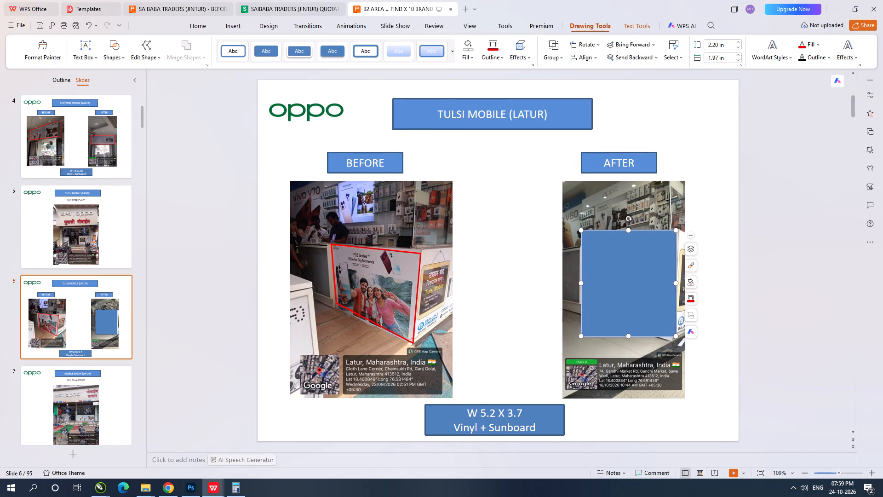
left_click(460, 41)
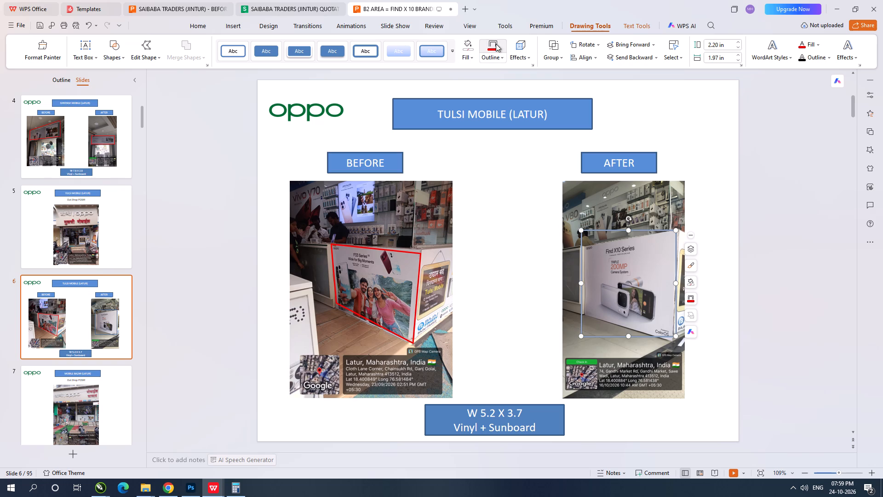
left_click(496, 44)
Reshape the TULSI MOBILE AFTER outline by its corner points so it follows the counter panel's slanted edges.
left_click(144, 54)
left_click(159, 92)
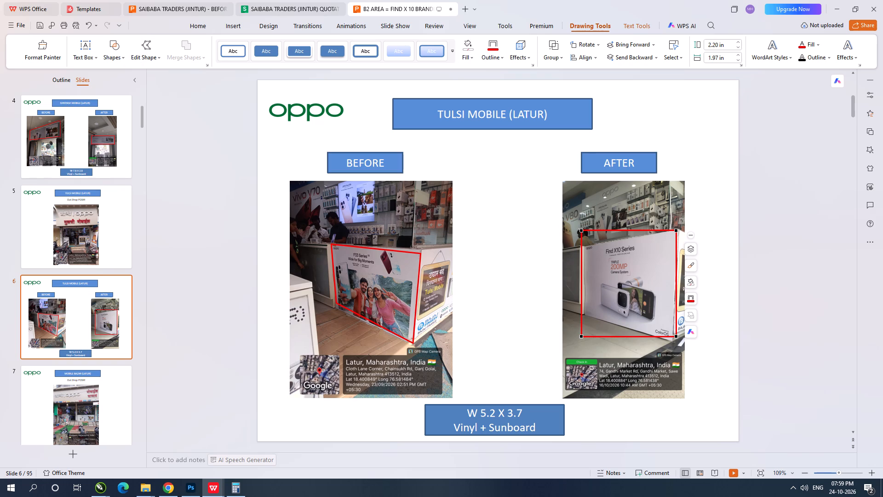
left_click_drag(580, 231, 584, 246)
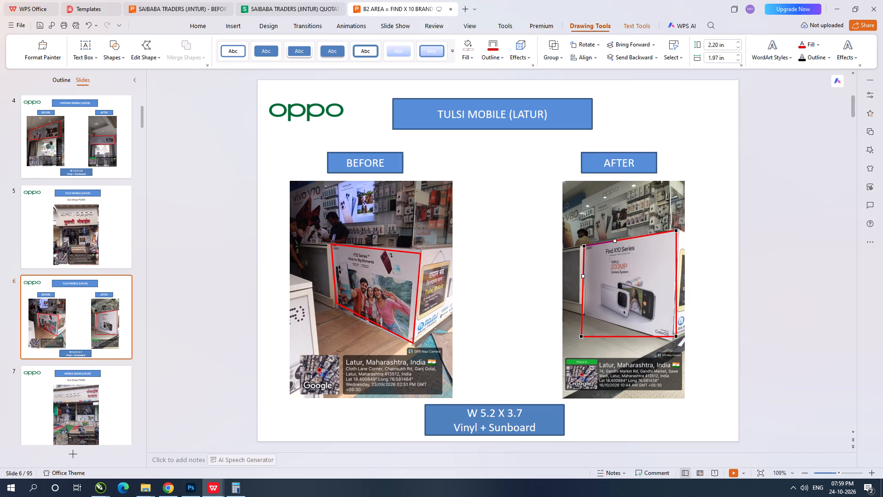
left_click_drag(582, 336, 585, 318)
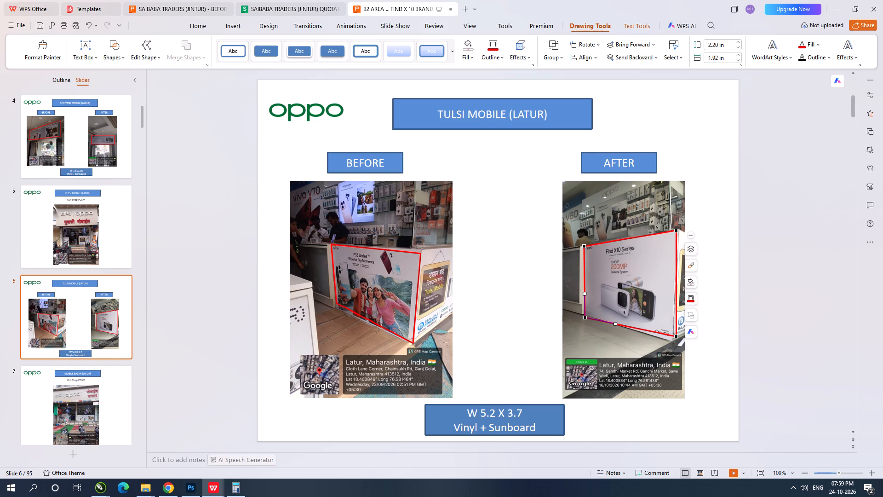
left_click_drag(676, 336, 674, 343)
left_click(760, 310)
Frame the tall Find X10 panel in KACCHI MOBILE (NILANGA)'s AFTER photo with an unfilled red-outlined rectangle about 1.34 in wide and 3.39 in high.
key("Down")
key("Down")
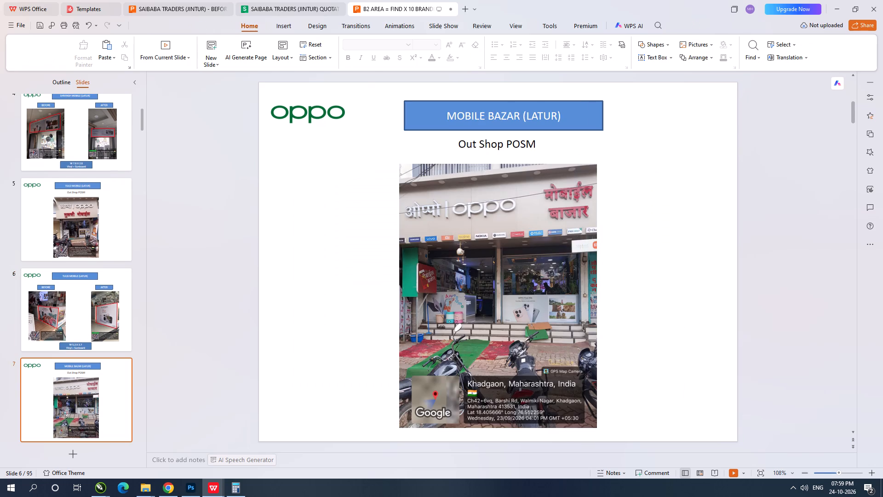
key("Down")
key("Down")
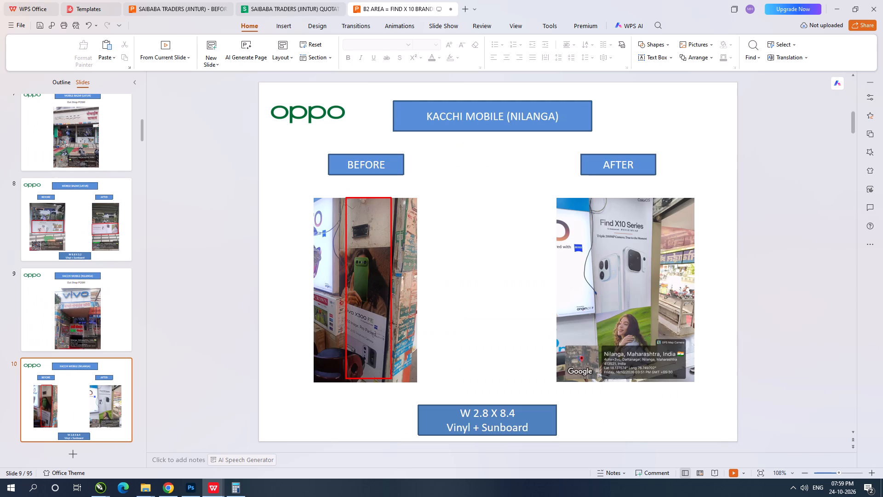
left_click(652, 45)
left_click(642, 102)
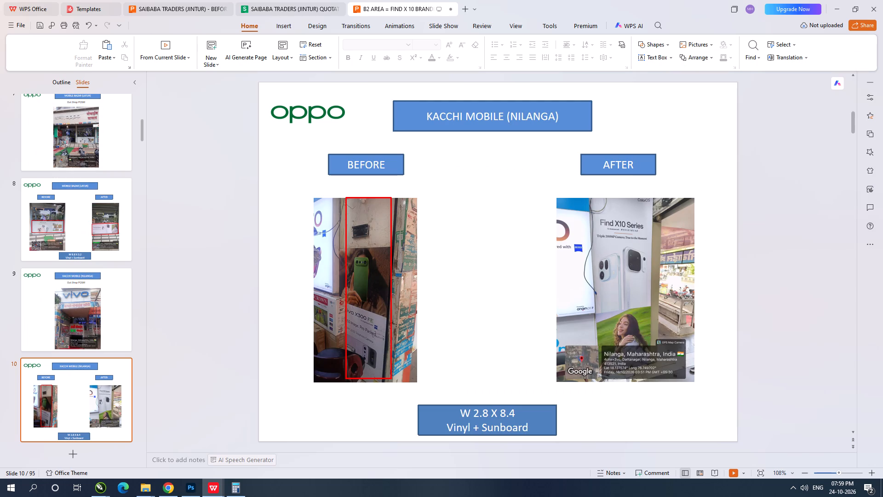
left_click_drag(591, 198, 656, 358)
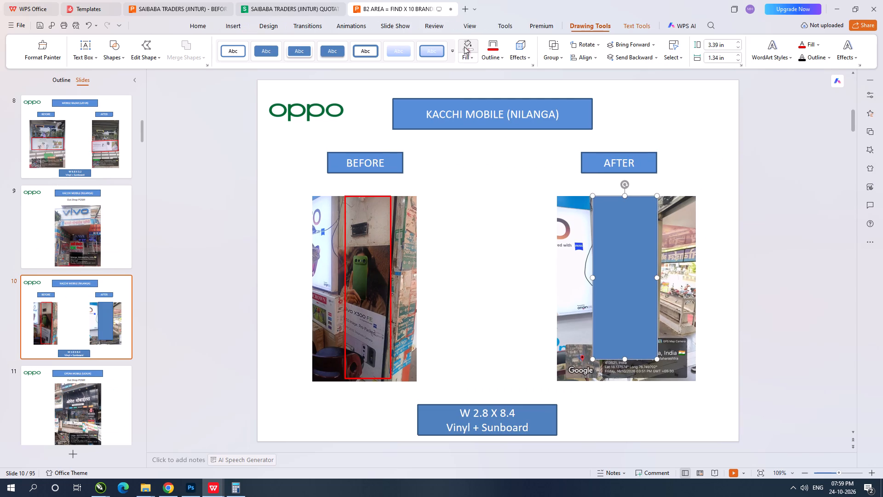
left_click(464, 46)
left_click(490, 46)
left_click(491, 193)
Draw an unfilled red-outlined rectangle about 2.91 in wide and 1.58 in high over the vinyl in OPERA MOBILE (UDGIR)'s AFTER photo.
key("Down")
key("Down")
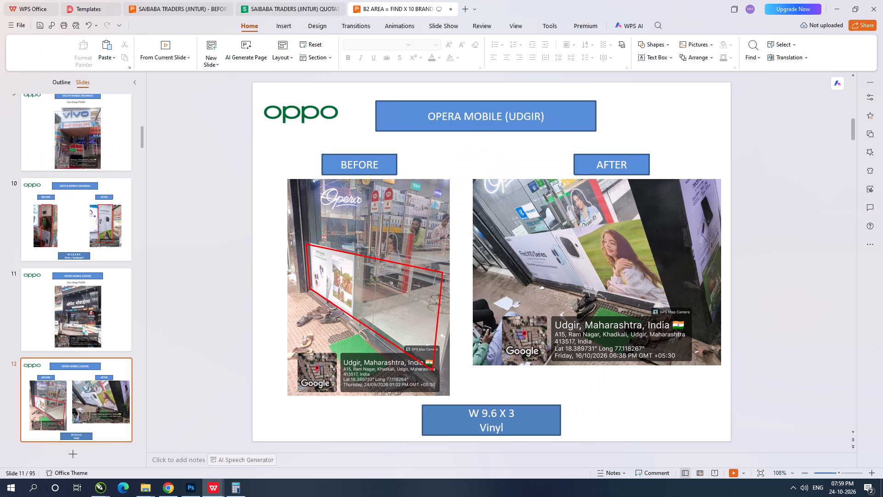
left_click(654, 45)
left_click(646, 101)
left_click_drag(644, 221, 505, 295)
left_click(461, 45)
left_click(486, 46)
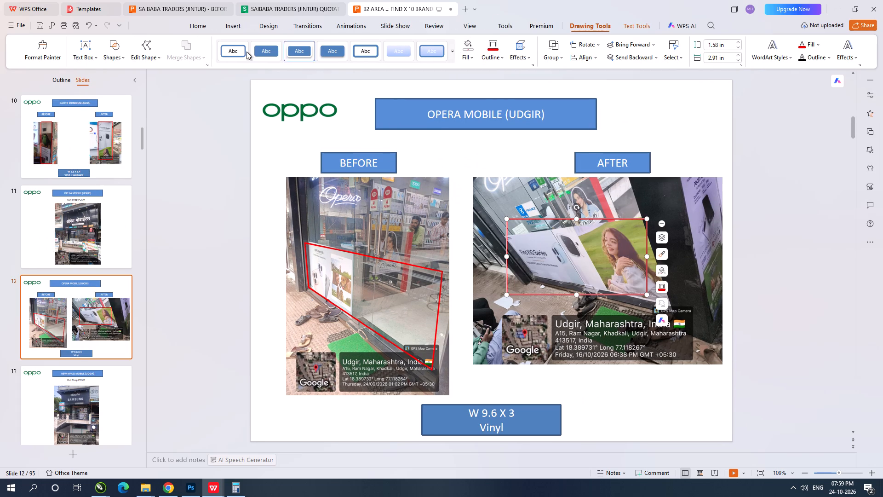
Reshape the OPERA MOBILE AFTER outline, moving its two left corners and lower-right corner onto the slanted vinyl's corners.
left_click(144, 56)
left_click(159, 96)
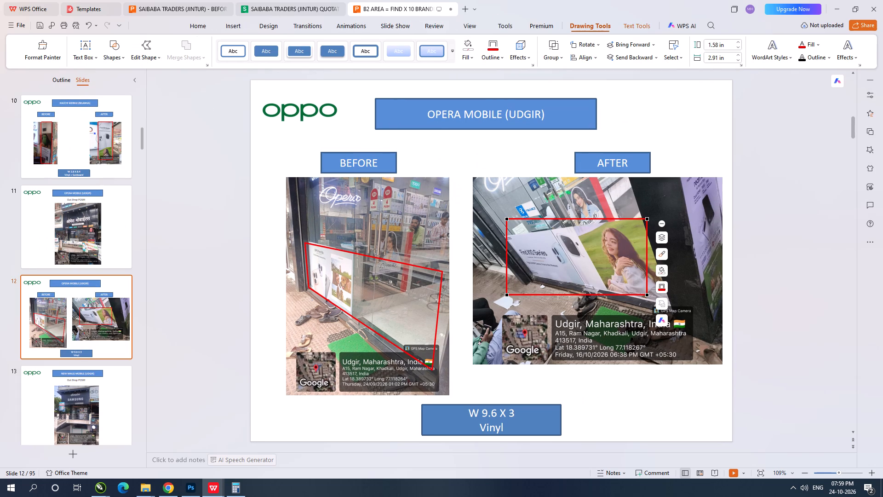
left_click_drag(507, 218, 504, 234)
left_click_drag(508, 294, 516, 285)
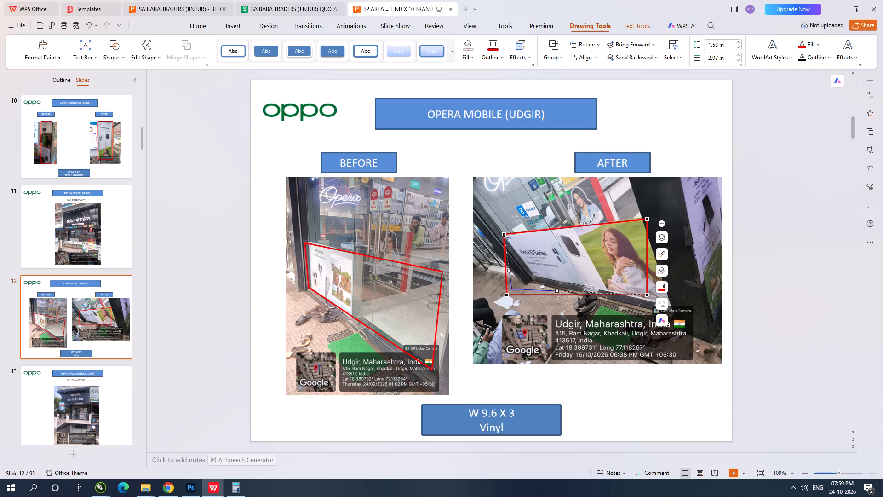
left_click_drag(516, 285, 528, 277)
left_click_drag(646, 295, 667, 304)
left_click(646, 220)
left_click(777, 203)
Draw an unfilled red-outlined rectangle about 0.95 in wide and 2.28 in high over the Find X10 poster in VARAD MOBILE (Ahmedpur)'s AFTER photo.
key("Down")
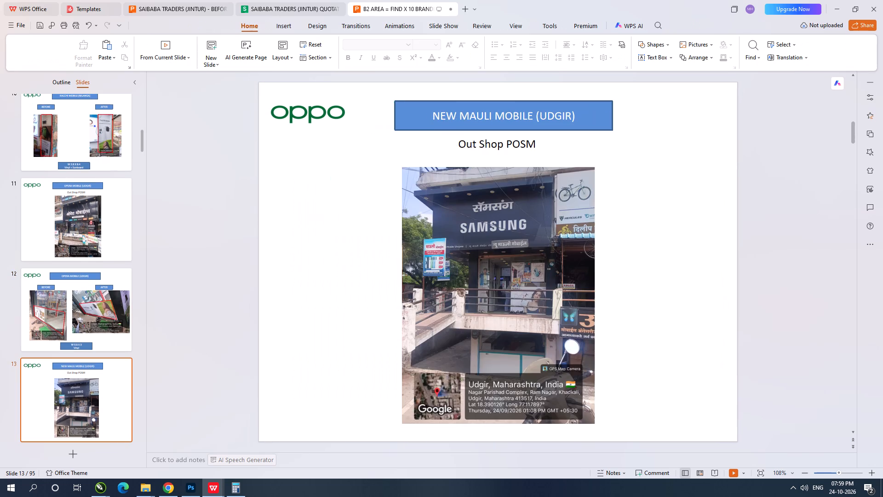
key("Down")
key("Down")
key("Down")
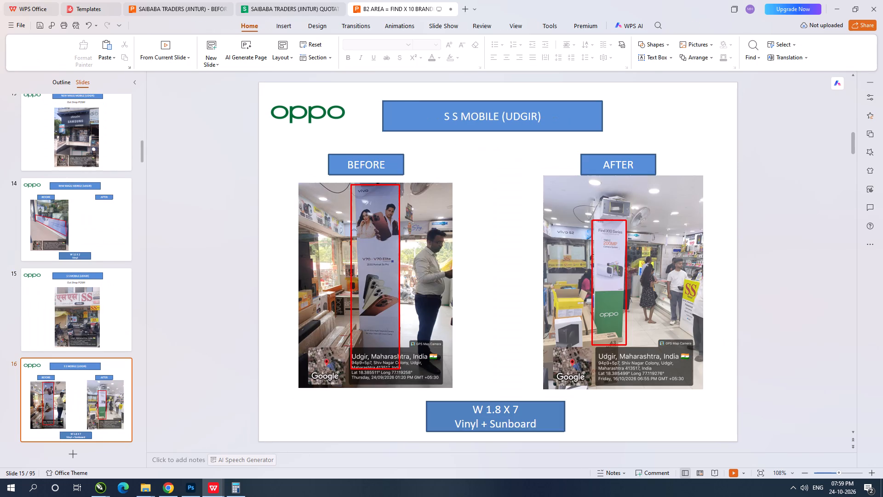
key("Down")
key("Down")
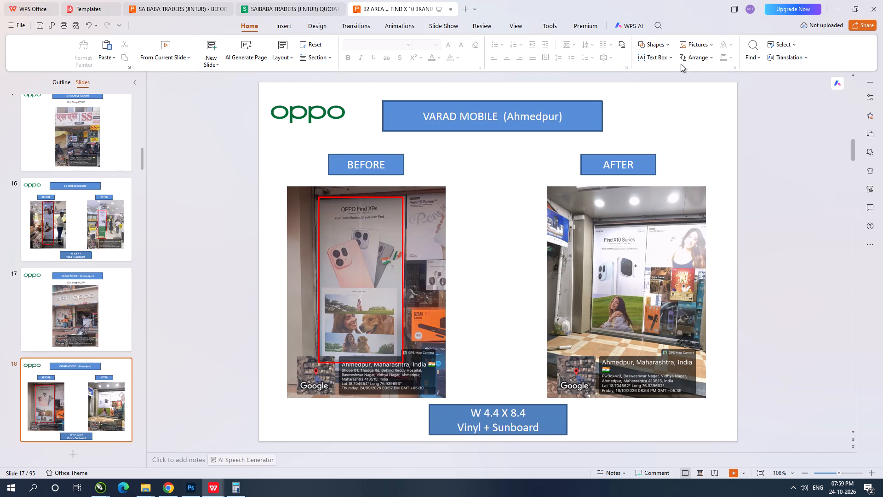
left_click(657, 45)
left_click(645, 104)
left_click_drag(595, 225, 643, 334)
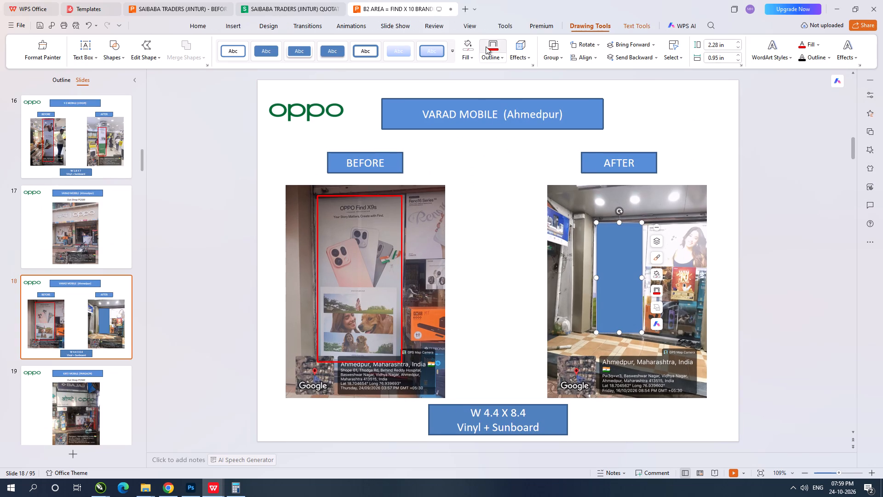
left_click(466, 44)
left_click(492, 47)
Adjust the VARAD MOBILE AFTER outline, moving its upper-left corner slightly down and its lower-left corner outward to match the poster.
left_click(140, 48)
left_click(160, 92)
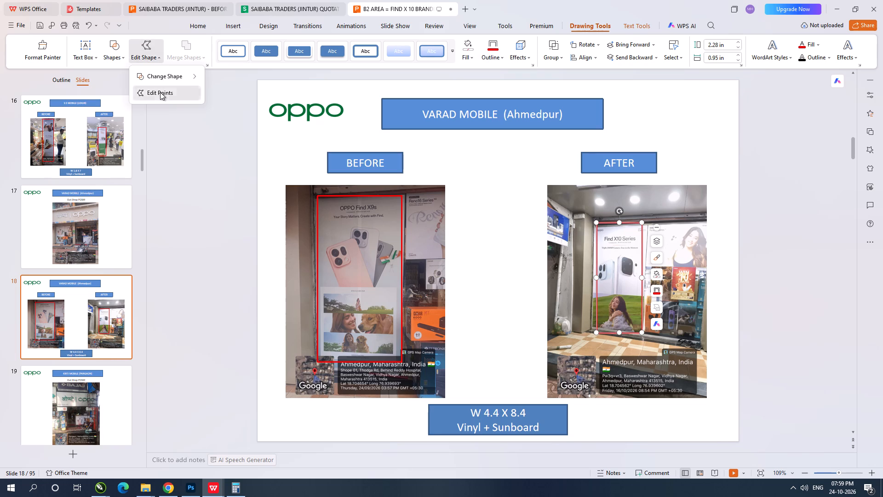
left_click_drag(597, 224, 597, 225)
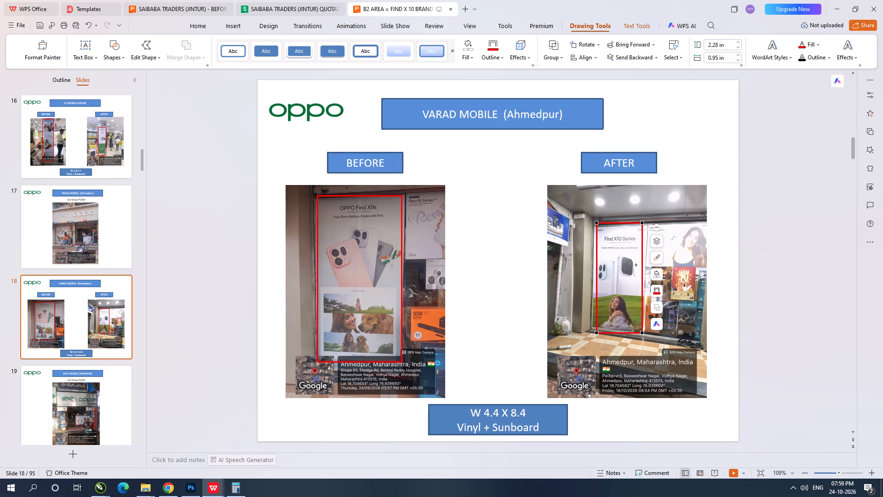
left_click_drag(597, 225, 596, 228)
left_click_drag(596, 332, 590, 329)
left_click(785, 263)
Frame the counter front in SHRI MOBILE (AUSA)'s BEFORE photo with an unfilled red-outlined rectangle about 4.17 in wide and 2.21 in high.
key("Down")
key("Down")
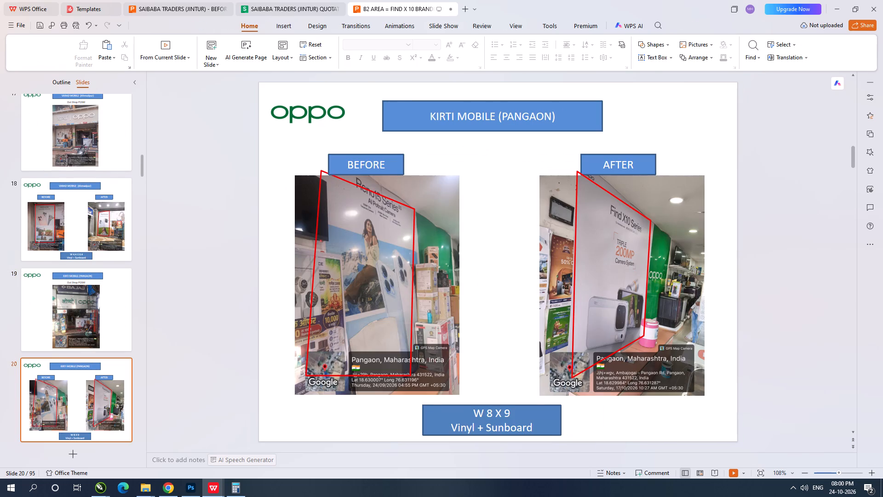
key("Down")
key("Down")
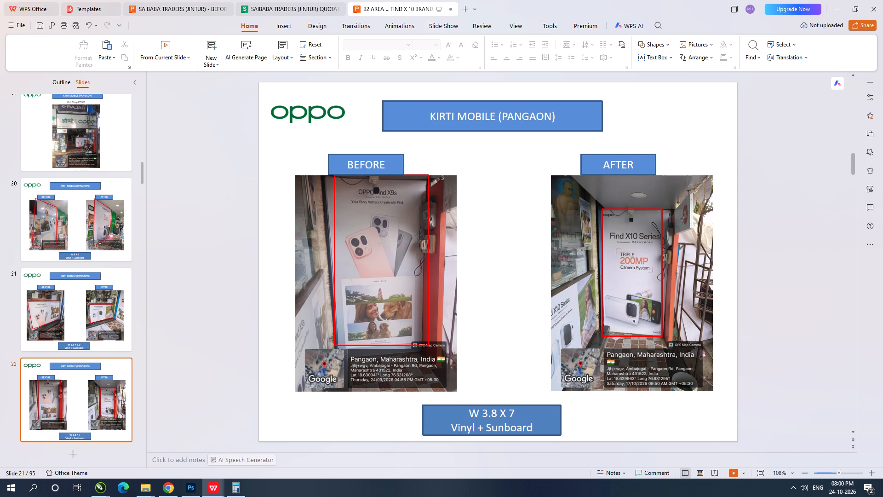
key("Down")
key("Down")
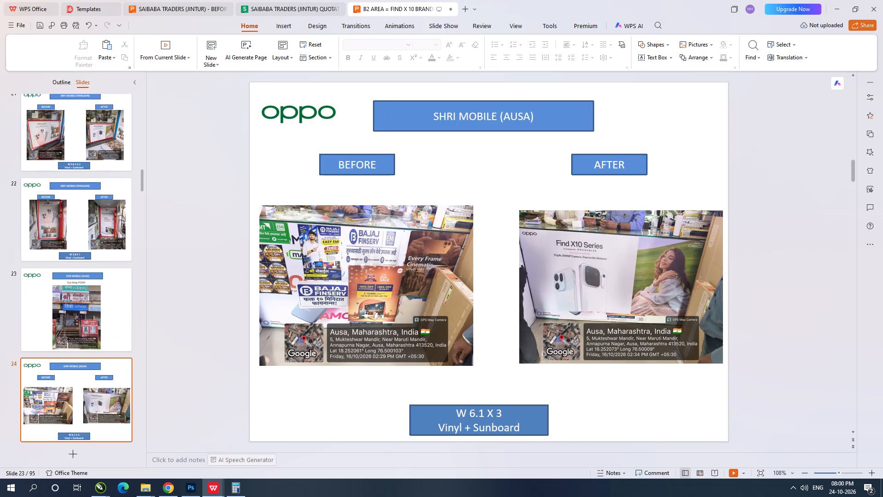
left_click(660, 43)
left_click(649, 105)
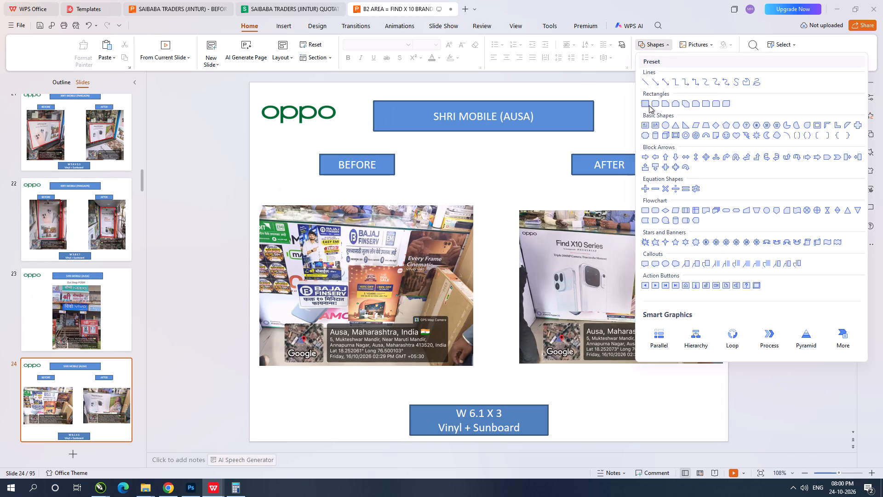
left_click_drag(260, 222, 447, 305)
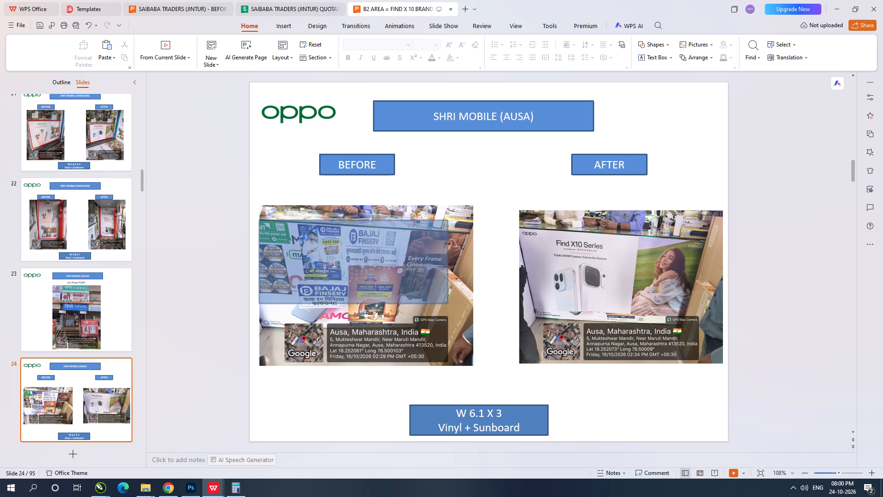
left_click_drag(447, 305, 461, 327)
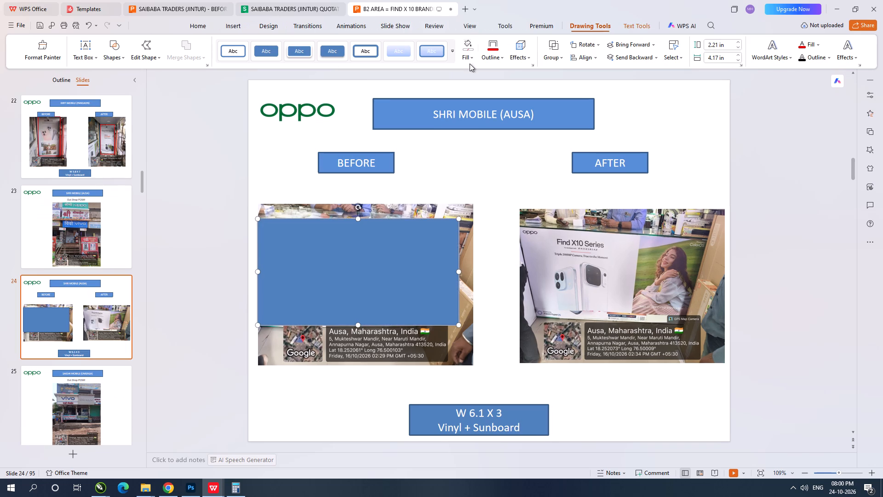
left_click(466, 48)
left_click(499, 47)
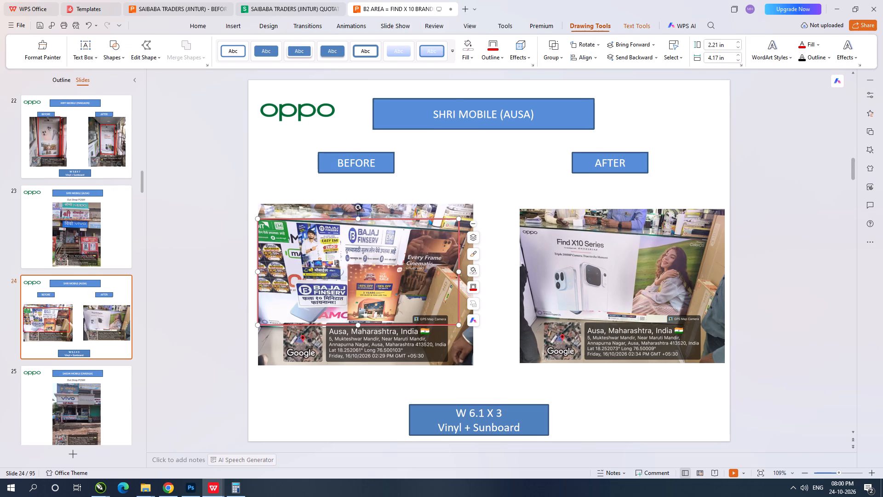
left_click(515, 171)
left_click(519, 166)
Draw an unfilled red-outlined rectangle about 3.78 in wide and 2.05 in high over the Find X10 panel in SHRI MOBILE (AUSA)'s AFTER photo.
left_click(647, 40)
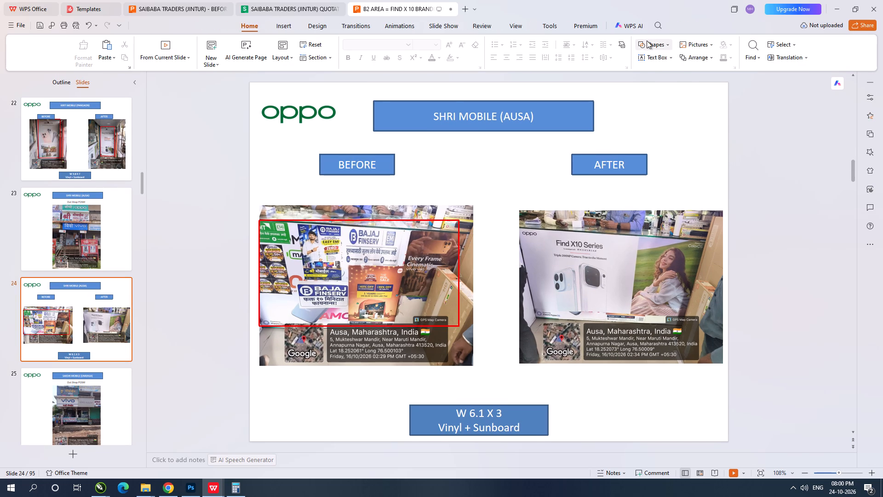
left_click(644, 104)
left_click_drag(521, 230, 623, 288)
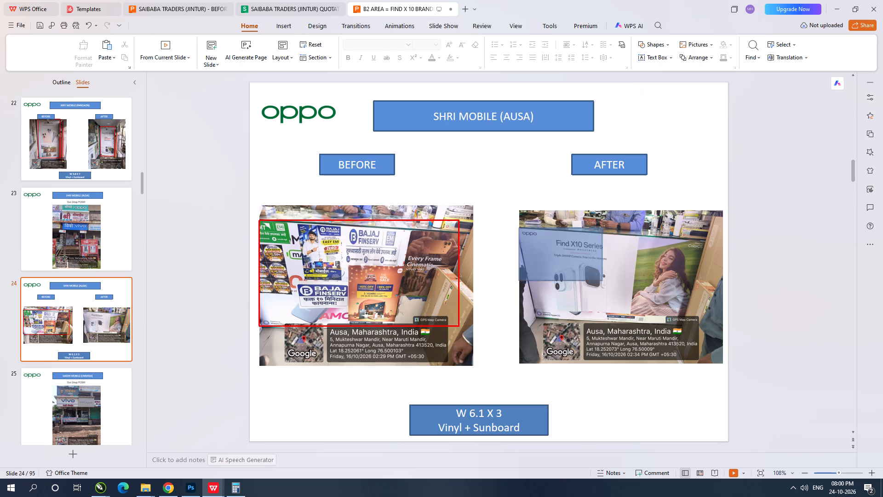
left_click_drag(623, 288, 699, 328)
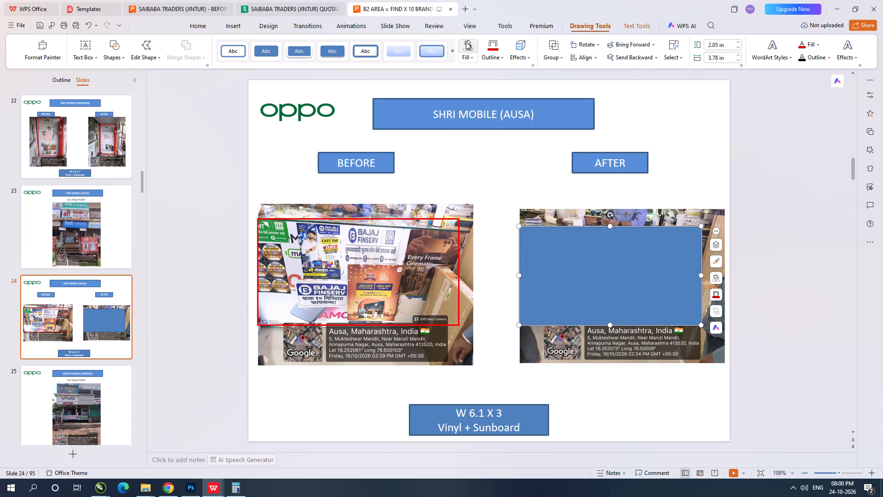
left_click(466, 42)
left_click(489, 45)
Reshape the SHRI MOBILE (AUSA) AFTER outline by moving its upper-right, lower-right and lower-left corners onto the Find X10 panel's corners.
left_click(153, 50)
left_click(168, 92)
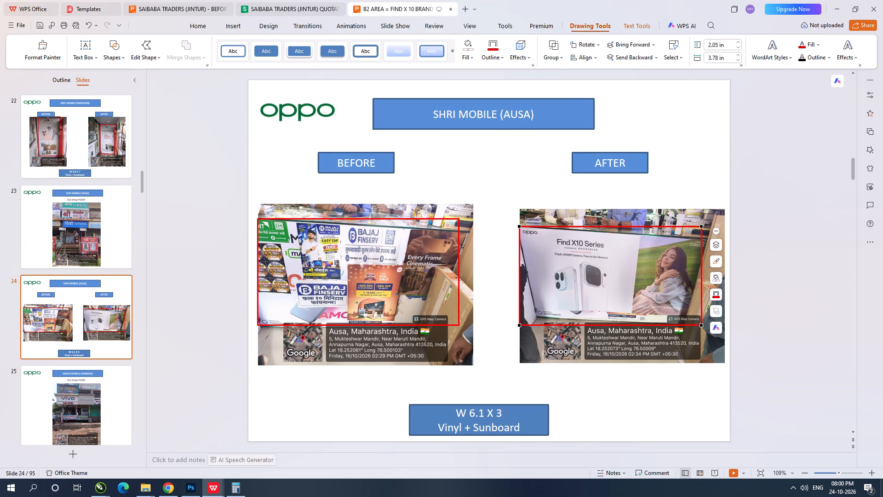
left_click_drag(702, 226, 707, 243)
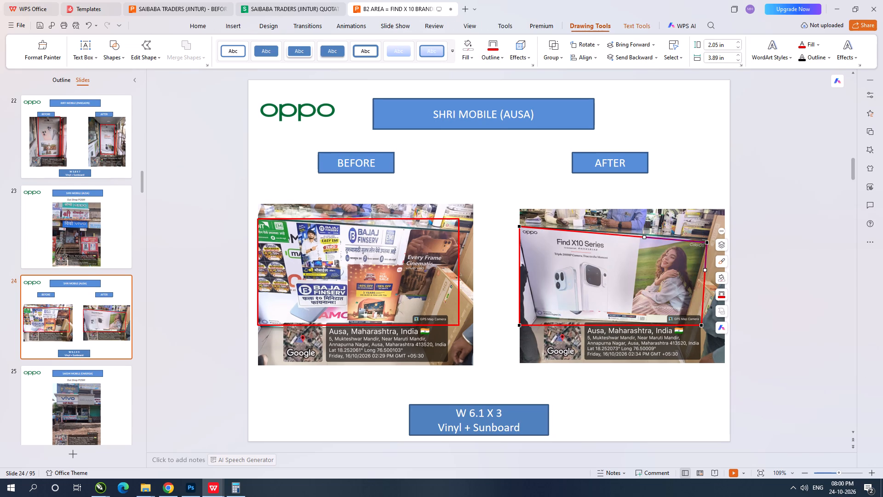
left_click_drag(701, 327, 689, 318)
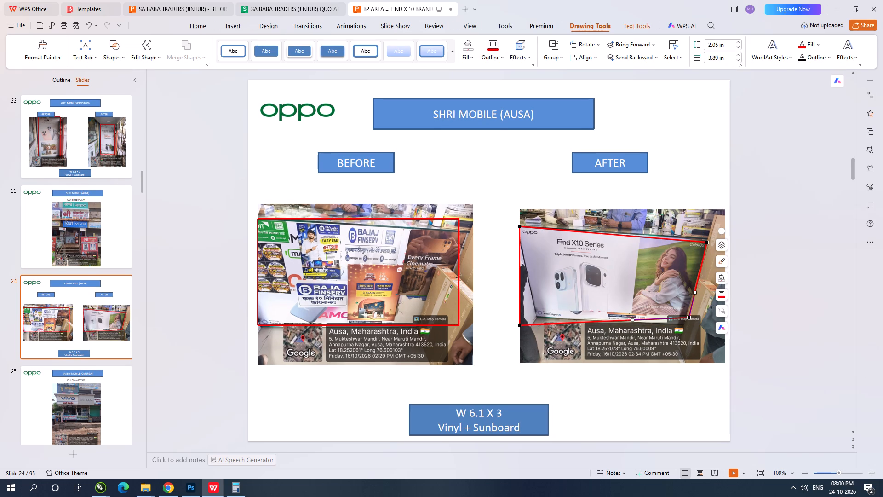
left_click_drag(518, 325, 538, 318)
left_click(781, 169)
Review the slides after SHRI MOBILE (AUSA) up to SALEEM MOBILE (DHARASHIV), checking the red outlines on their BEFORE and AFTER photos.
key("Down")
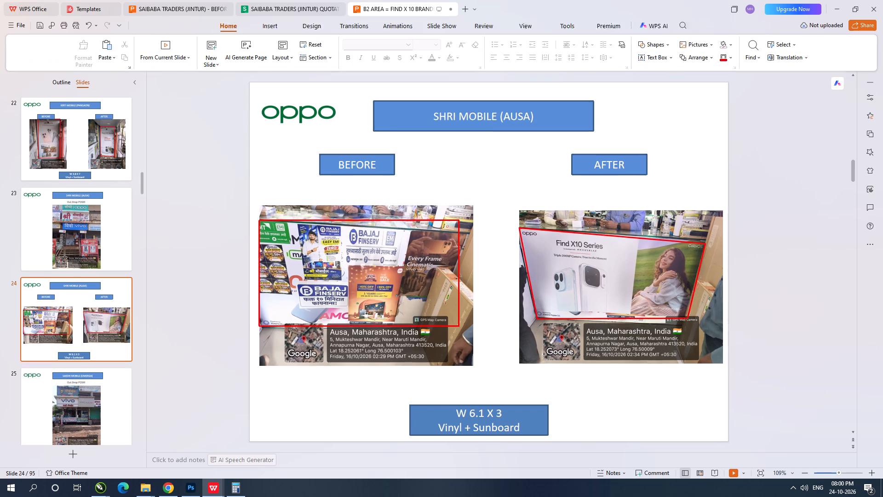
key("Down")
key("Down")
key("Down")
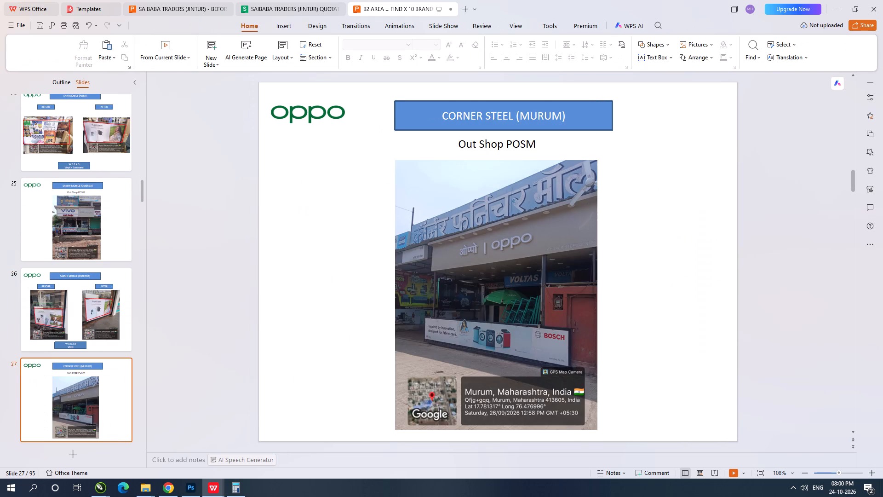
key("Down")
key("Down")
key("Down")
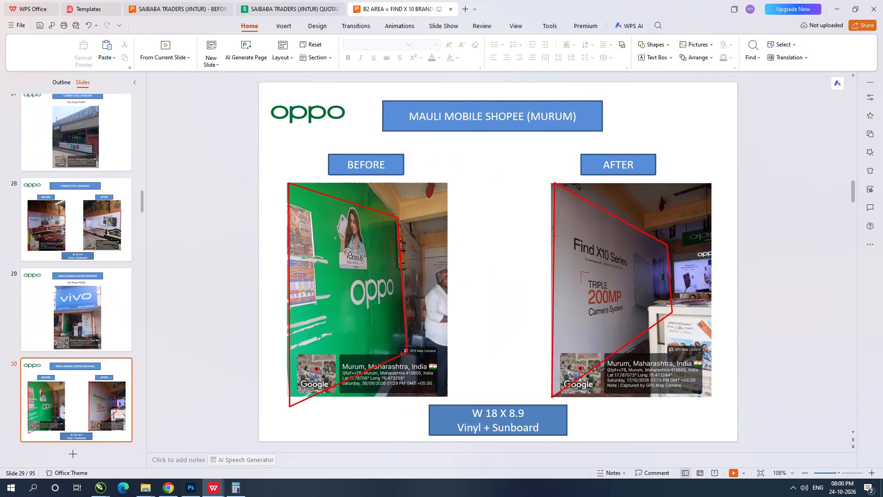
key("Down")
key("Down")
key("Down")
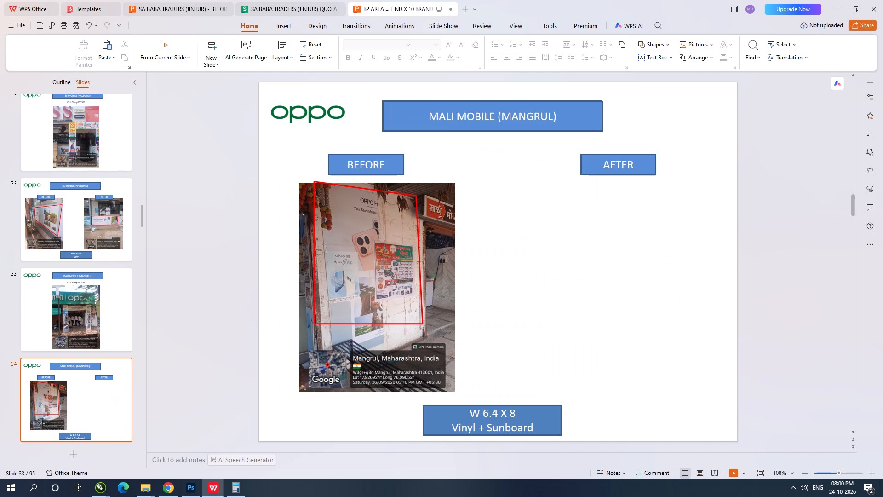
key("Down")
key("Down")
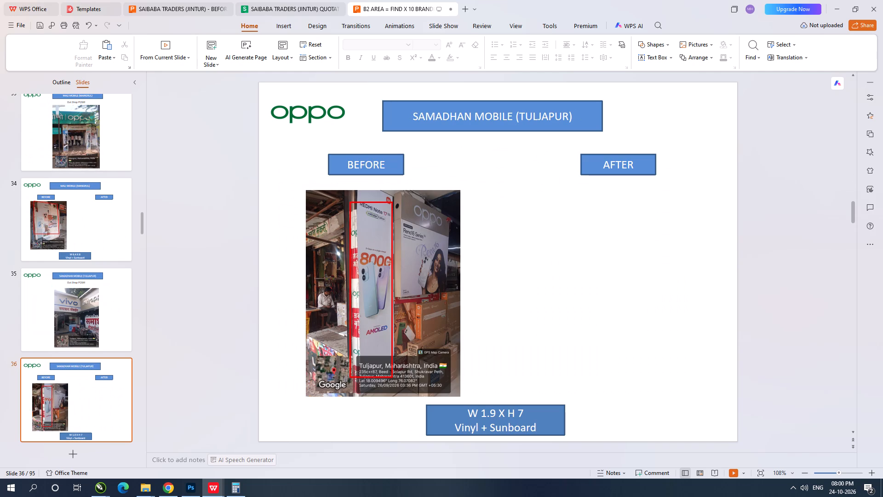
left_click(550, 233)
key("Down")
key("Down")
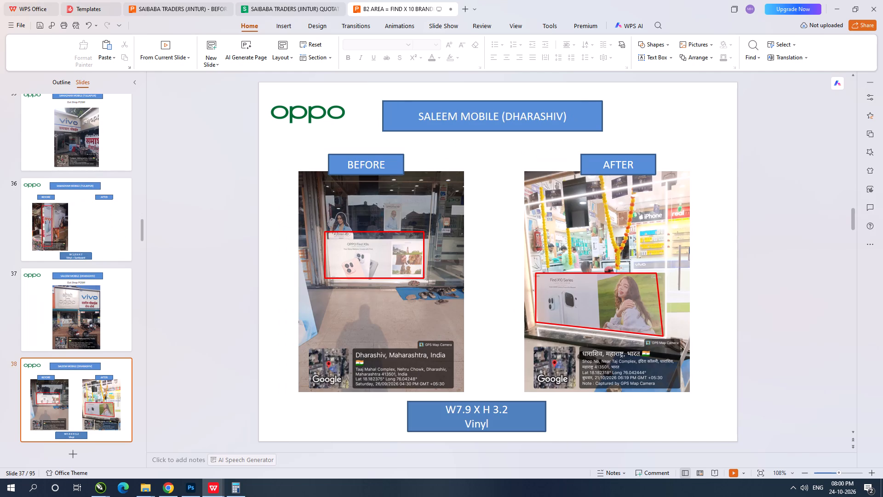
left_click(785, 228)
Look over the open SAIBABA TRADERS (JINTUR) before-and-after presentation and quotation spreadsheet.
left_click(148, 0)
left_click(322, 0)
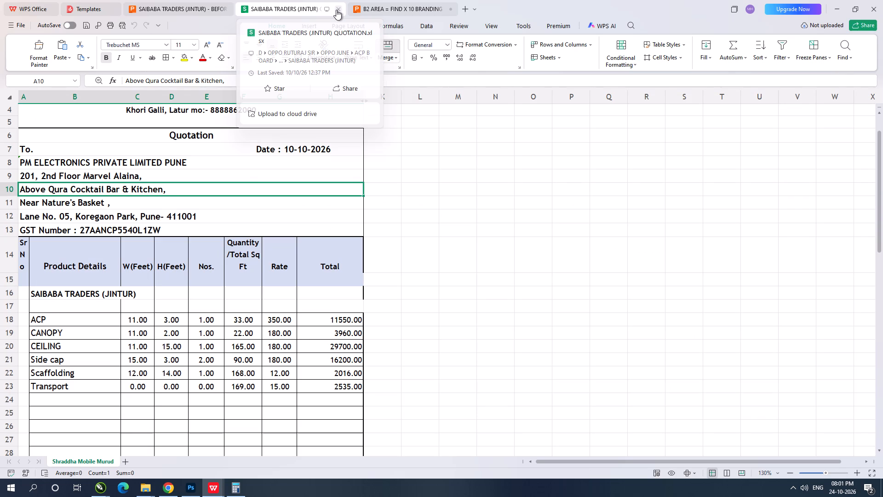
left_click(196, 0)
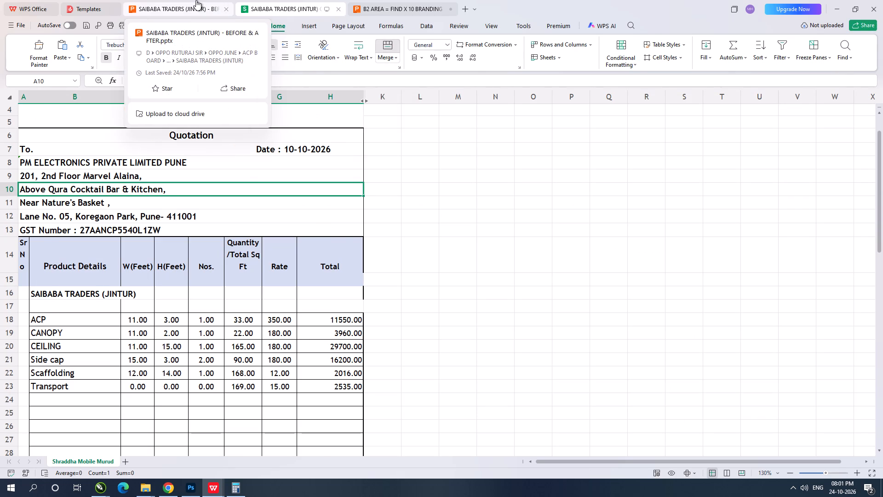
Return to the B2 AREA = FIND X 10 BRANDING presentation and save it.
left_click(406, 0)
left_click(483, 156)
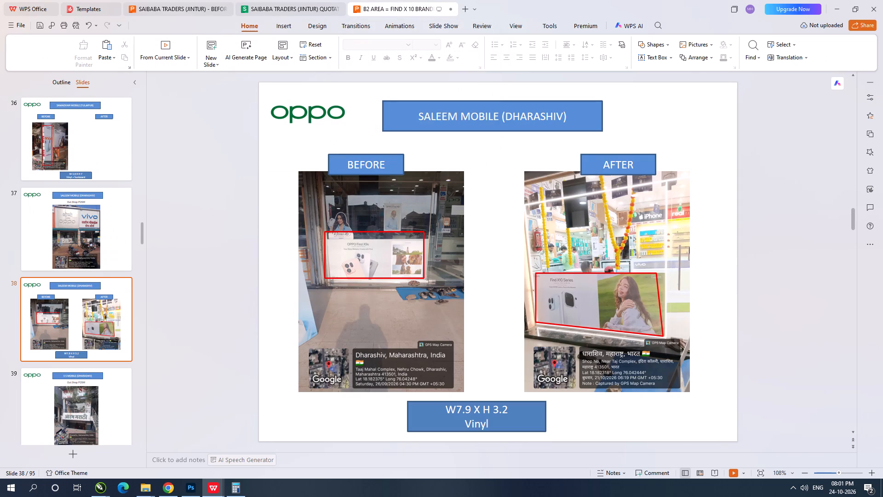
key("ctrl+s")
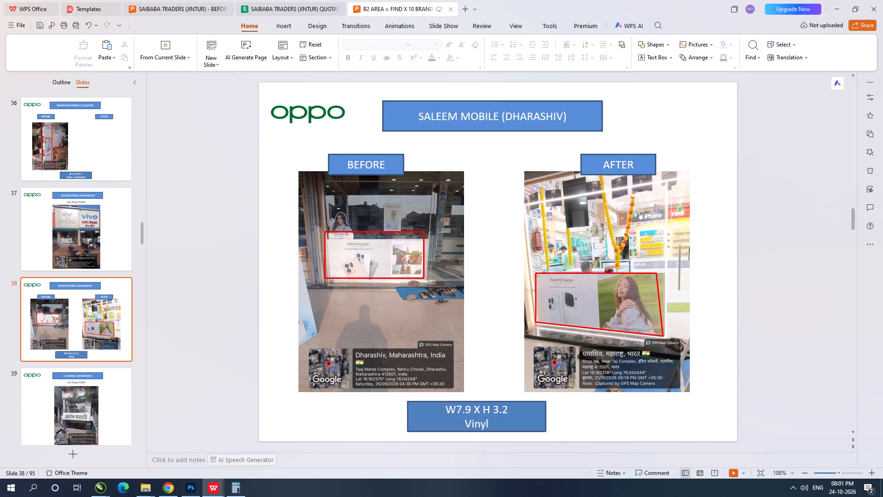
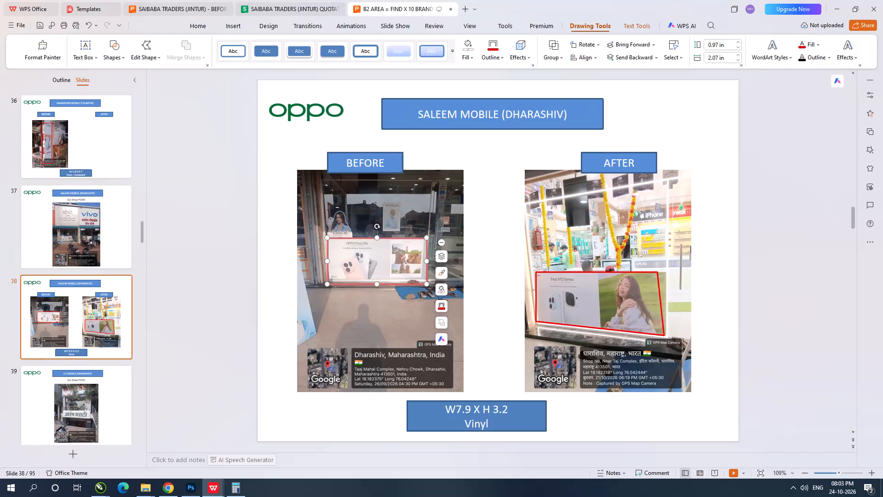
Review the slides after SALEEM MOBILE (DHARASHIV) up to BALAJI TELECOM (LATUR), checking the BEFORE and AFTER photos for red outlines.
key("Down")
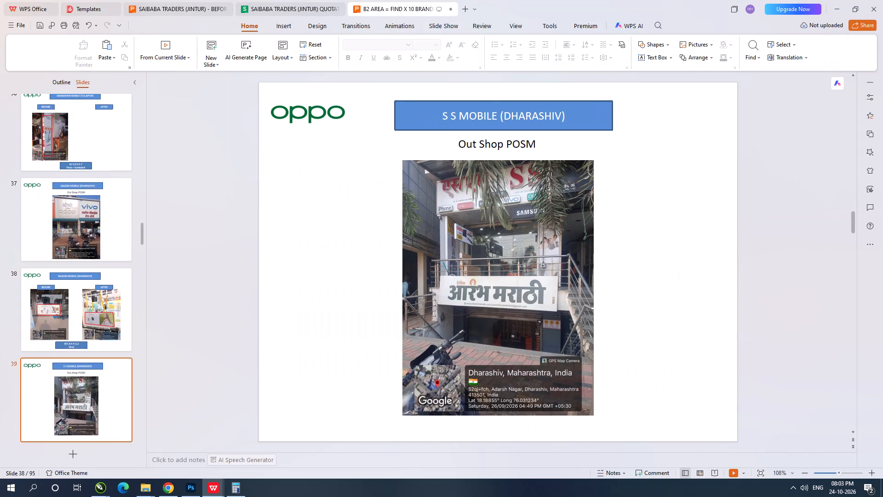
key("Down")
key("Down")
key("Down")
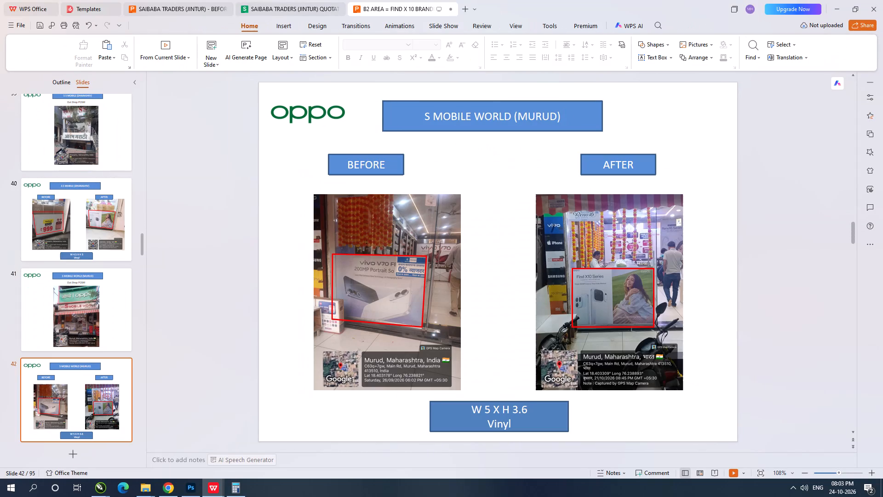
key("Down")
key("Down")
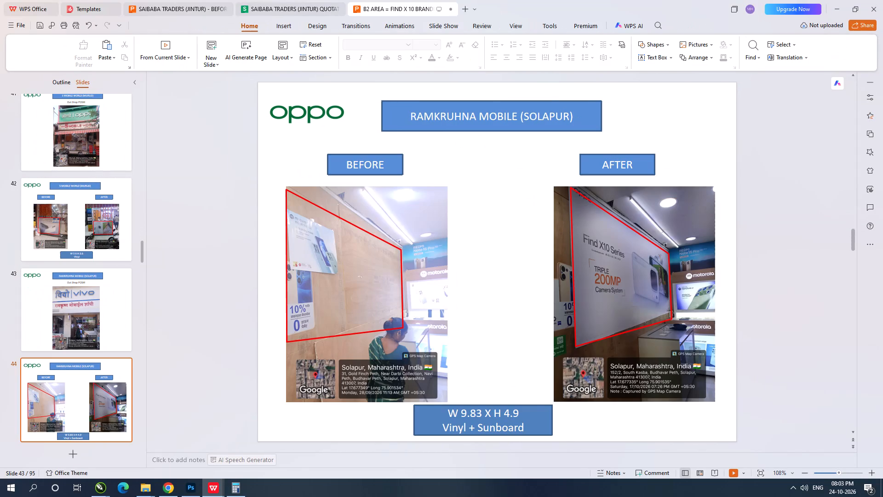
key("Down")
key("Down")
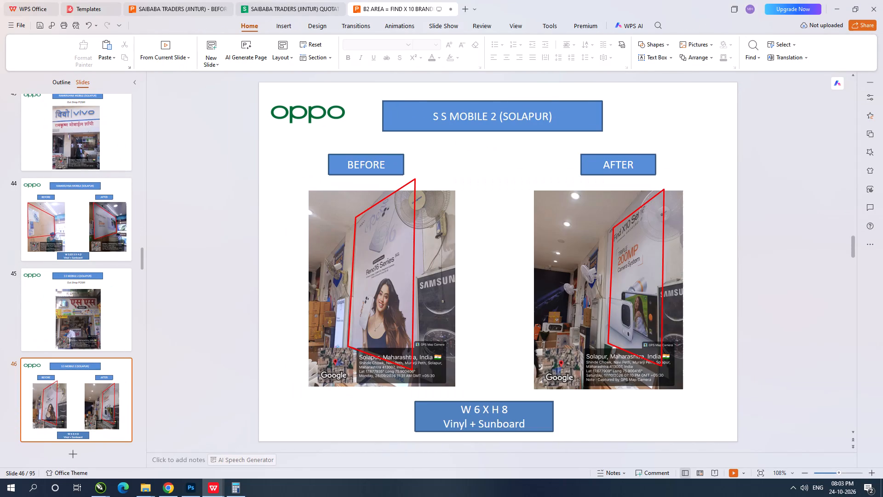
key("Down")
key("Down")
key("Down")
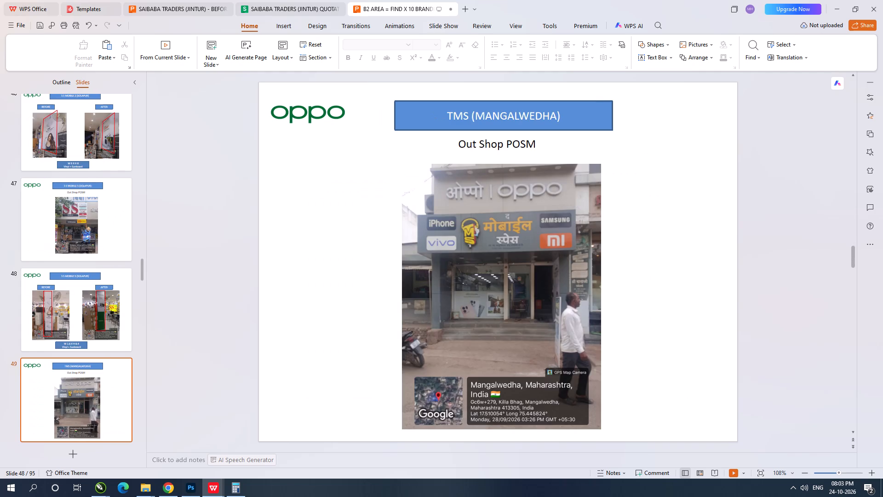
key("Down")
key("Down")
key("Down")
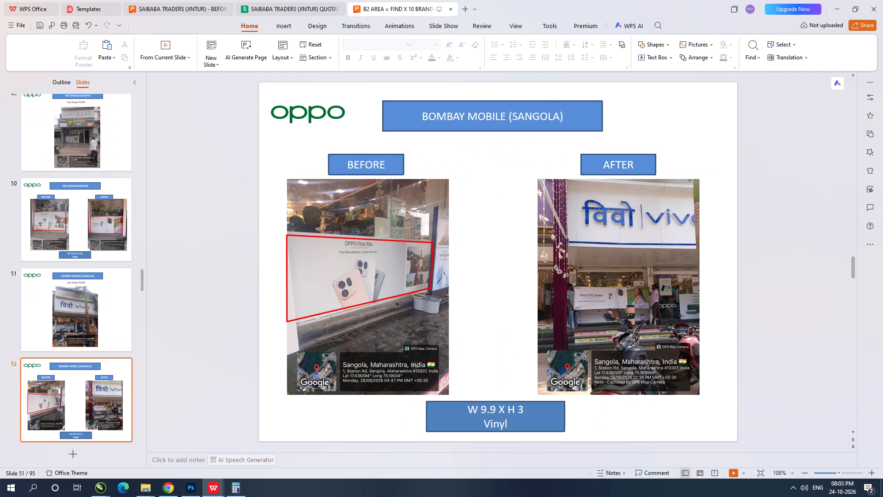
key("Down")
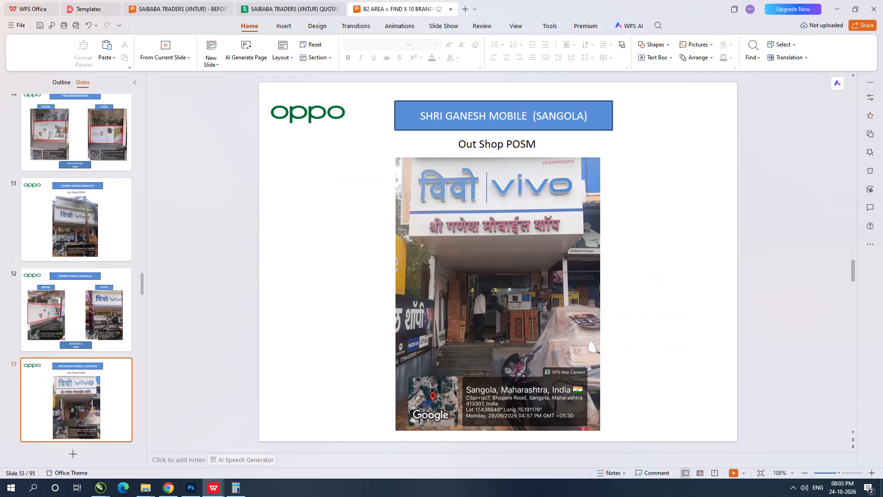
key("Down")
key("Down")
key("Down")
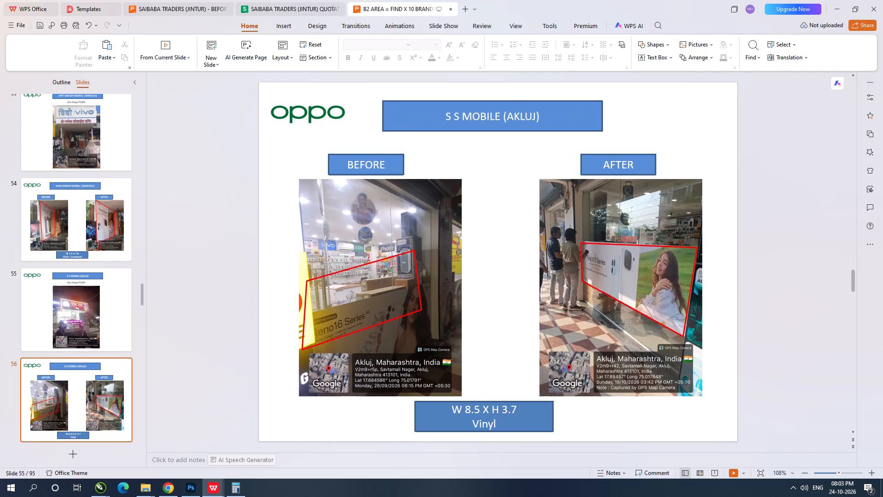
key("Down")
key("Down")
key("Down")
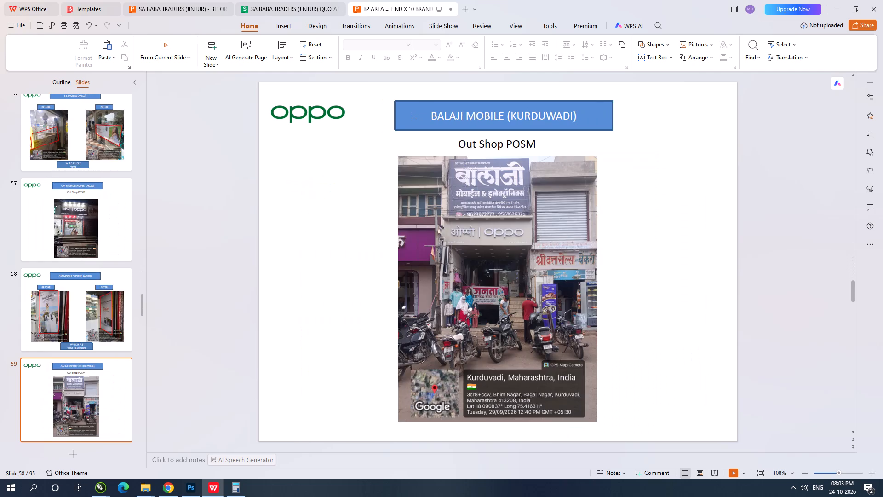
key("Down")
key("Down")
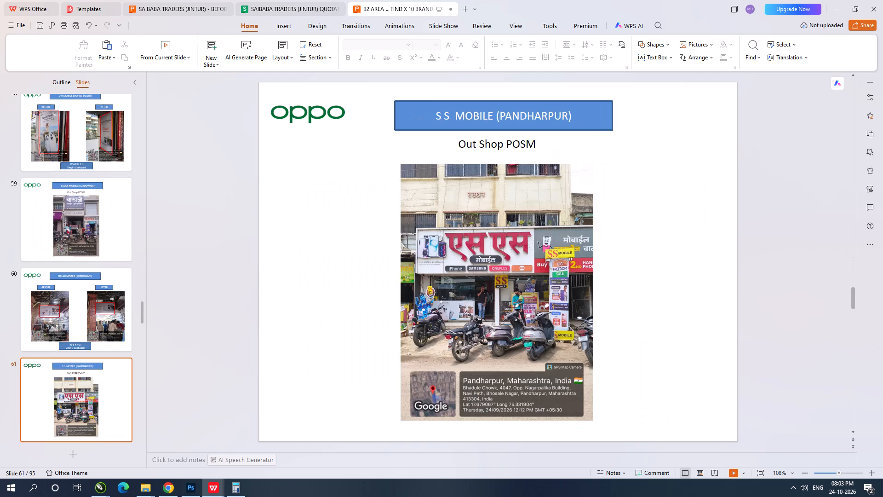
key("Down")
key("Down")
key("Down")
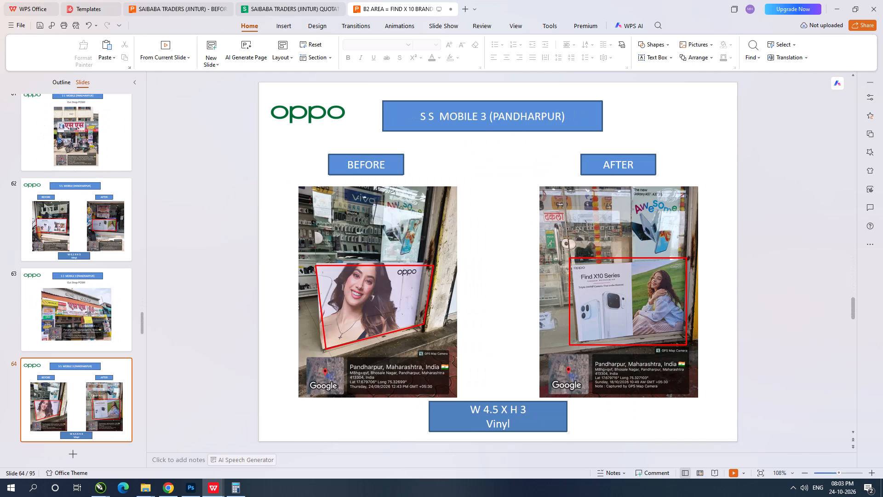
key("Down")
key("Down")
key("Down")
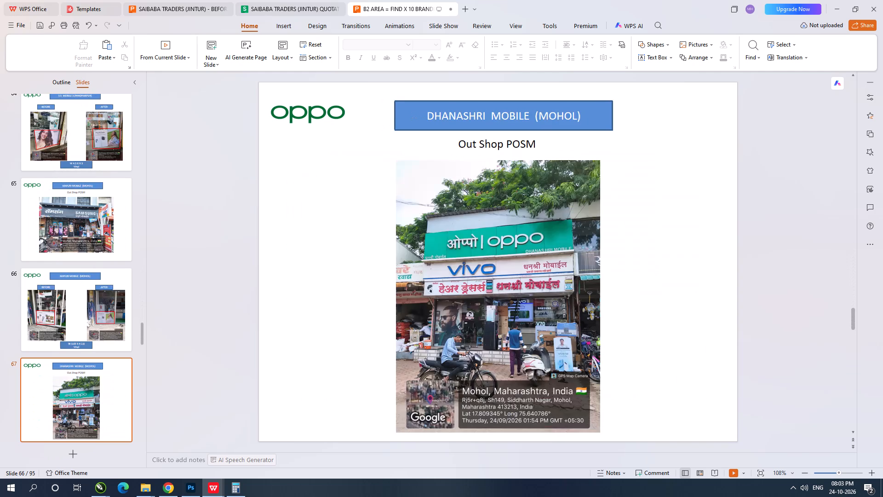
key("Down")
key("Down")
key("Down")
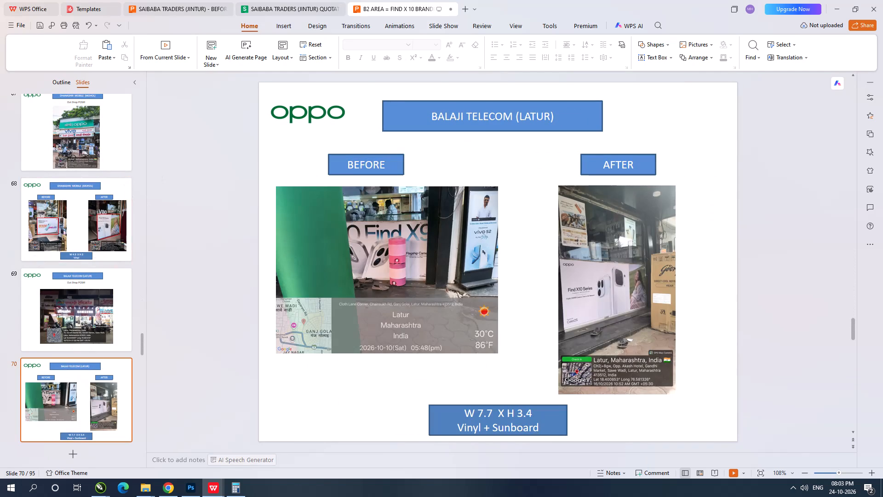
Draw an unfilled, red-outlined rectangle about 1.81 in wide and 1.10 in high around the Find X9 panel in the BALAJI TELECOM (LATUR) BEFORE photo.
left_click(655, 42)
left_click(646, 103)
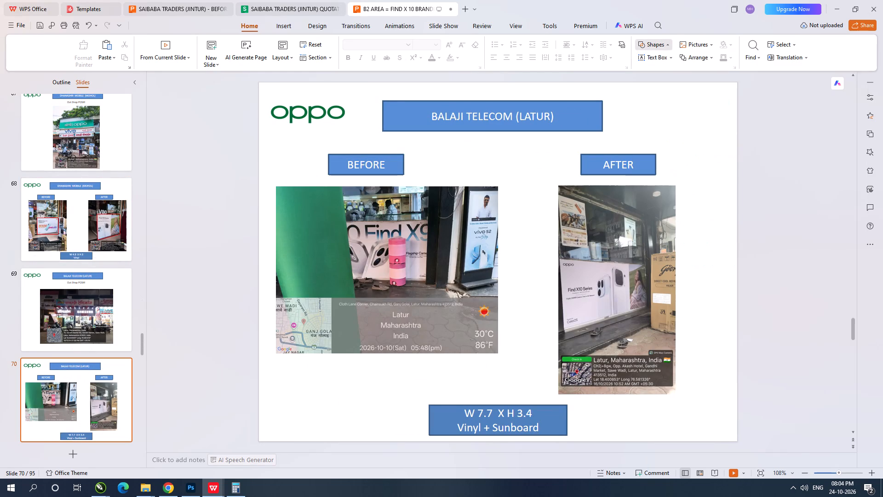
left_click_drag(344, 223, 431, 283)
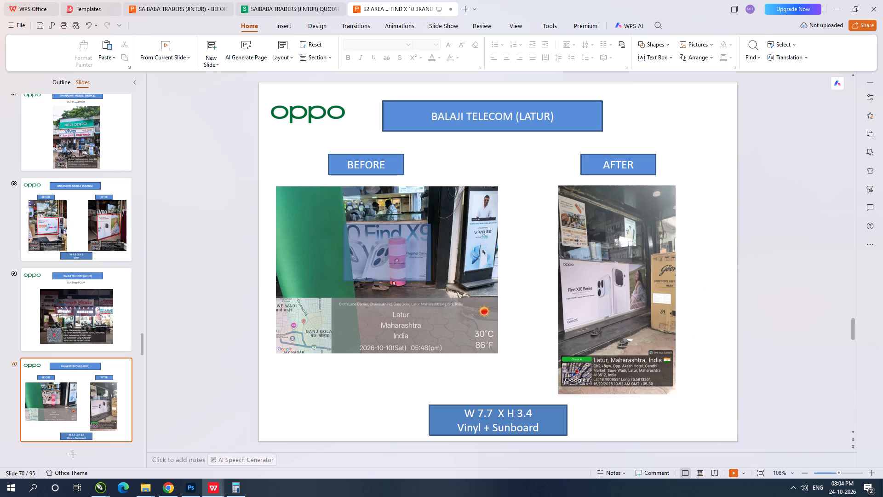
left_click_drag(431, 283, 431, 278)
left_click(469, 44)
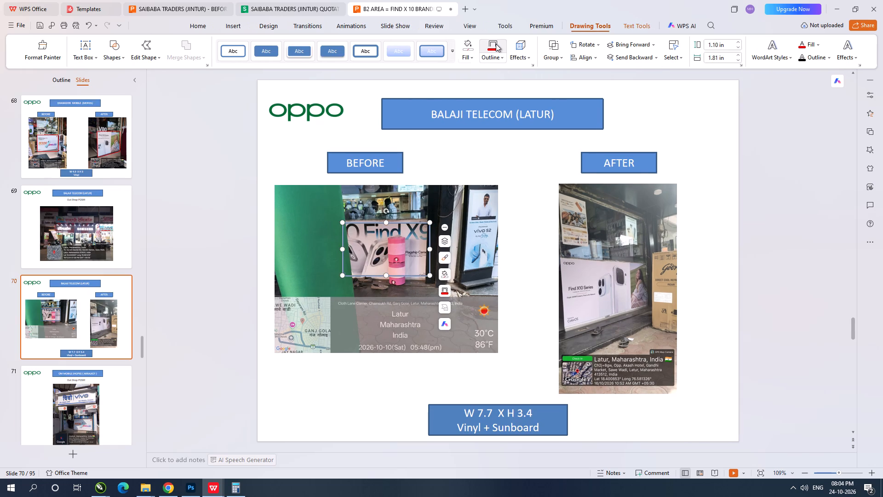
left_click(496, 44)
left_click(753, 264)
Draw an unfilled, red-outlined rectangle about 1.89 in wide and 1.18 in high around the Find X10 panel in the AFTER photo.
left_click(658, 44)
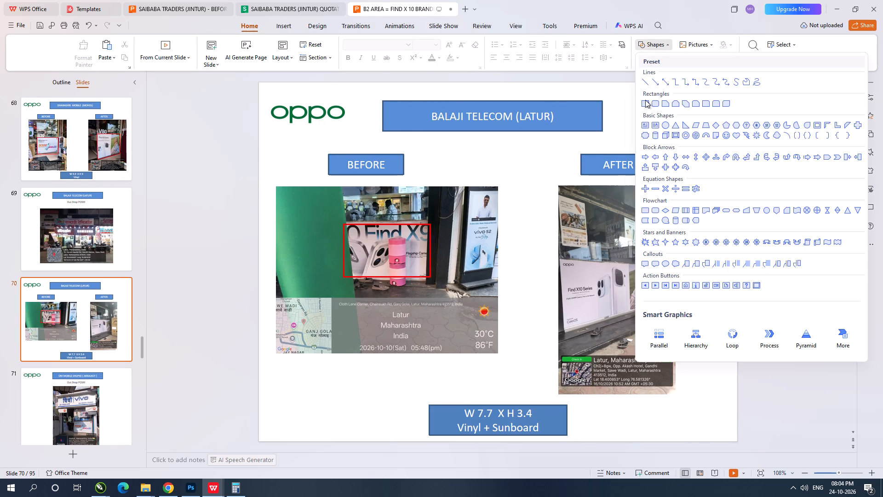
left_click(645, 103)
left_click_drag(558, 260, 647, 317)
left_click(466, 44)
left_click(494, 47)
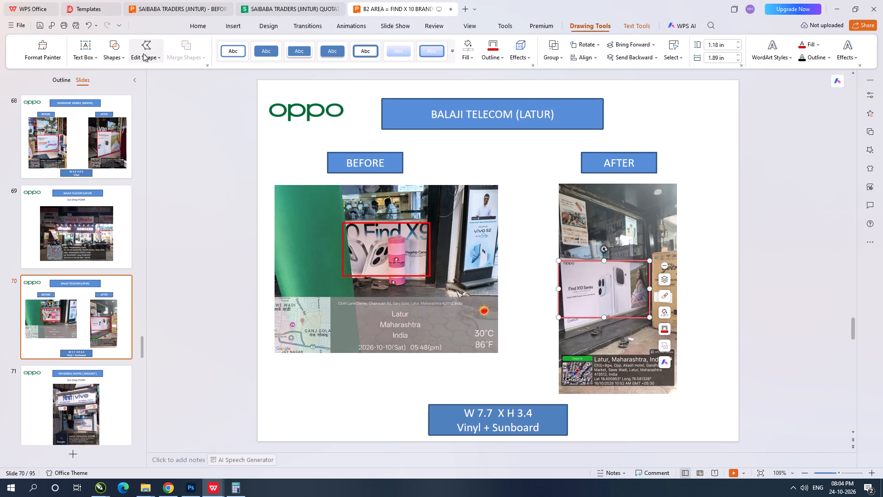
Open the points of the BALAJI TELECOM (LATUR) AFTER outline for editing.
left_click(148, 51)
left_click(156, 93)
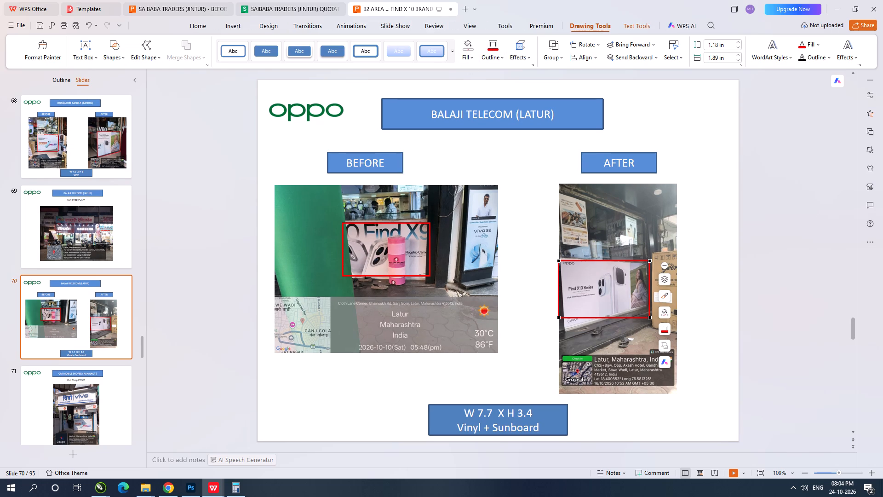
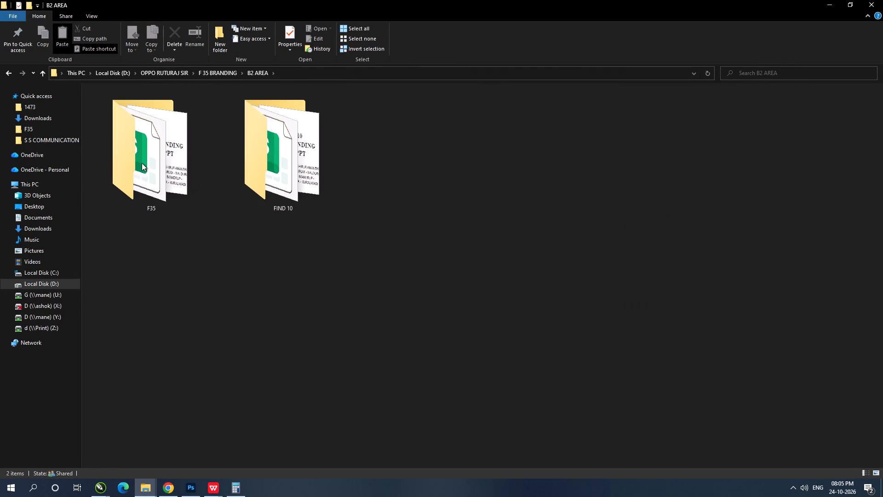
Copy the B2 AREA = FIND X 10 BRANDING QUOTATION worksheet and the B2 AREA = FIND X 10 BRANDING presentation from the FIND 10 folder.
left_click(177, 162)
double_click(312, 159)
left_click(304, 317)
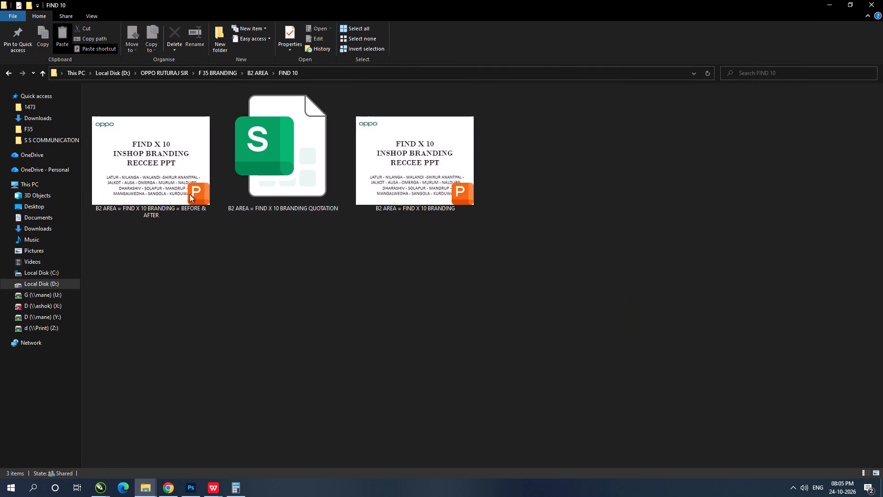
left_click(285, 185)
left_click(397, 175, "ctrl")
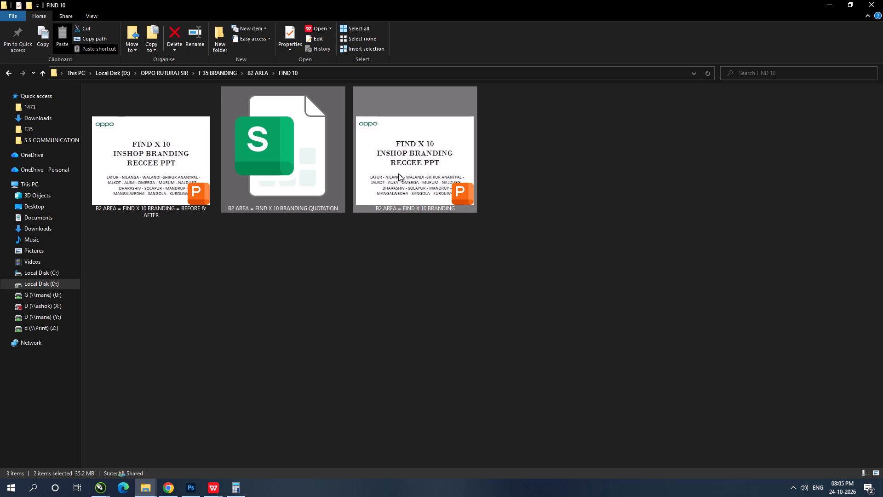
key("ctrl+c")
key("ctrl+c")
left_click(378, 309)
Create a new folder named ADDITIONAL WORK inside the F 35 BRANDING folder.
left_click(210, 73)
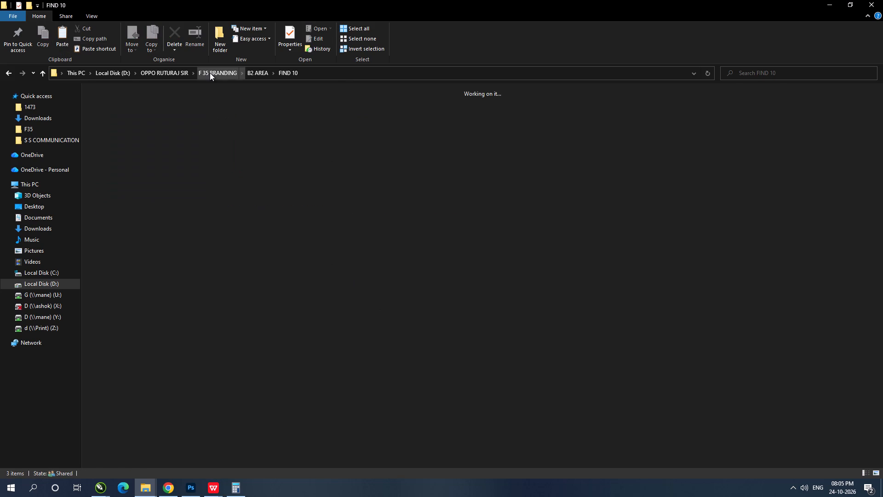
left_click(575, 301)
right_click(543, 267)
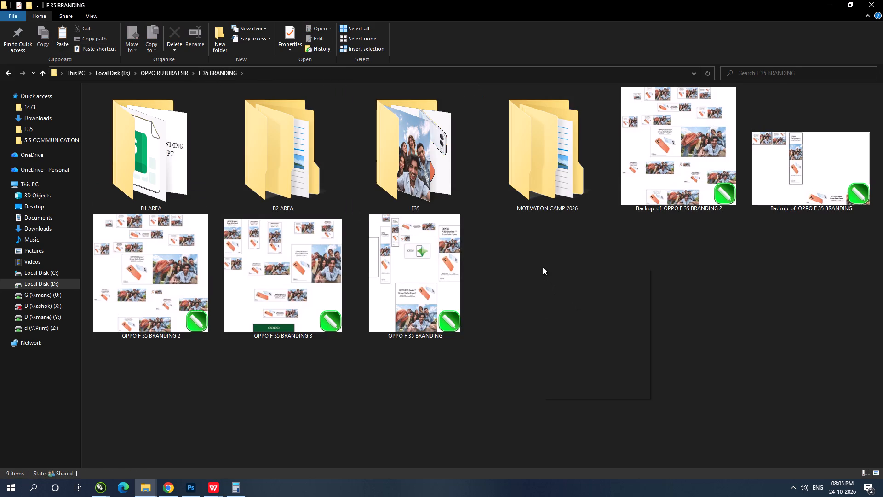
left_click(580, 377)
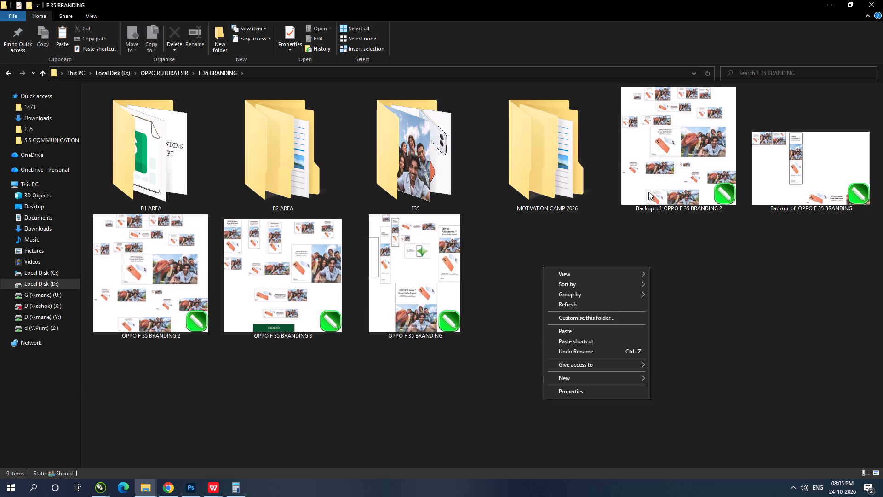
left_click(665, 158)
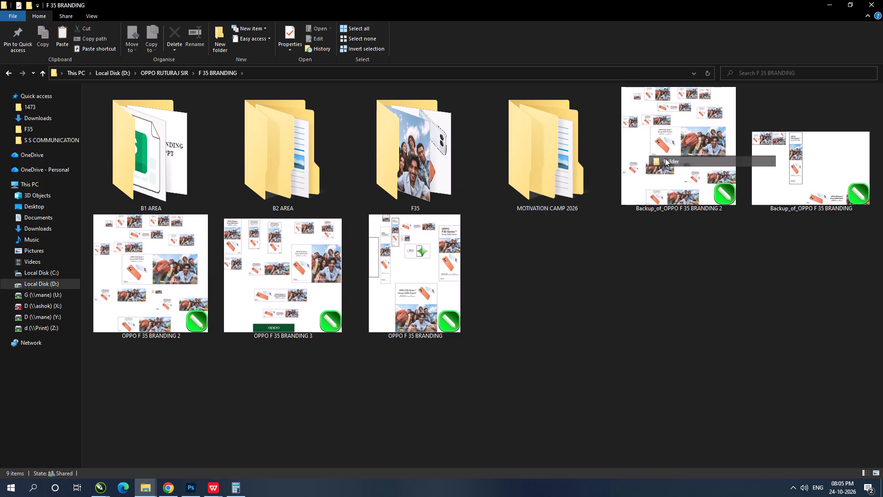
key("shift+a")
type("DDI")
type("TIONAL WORK")
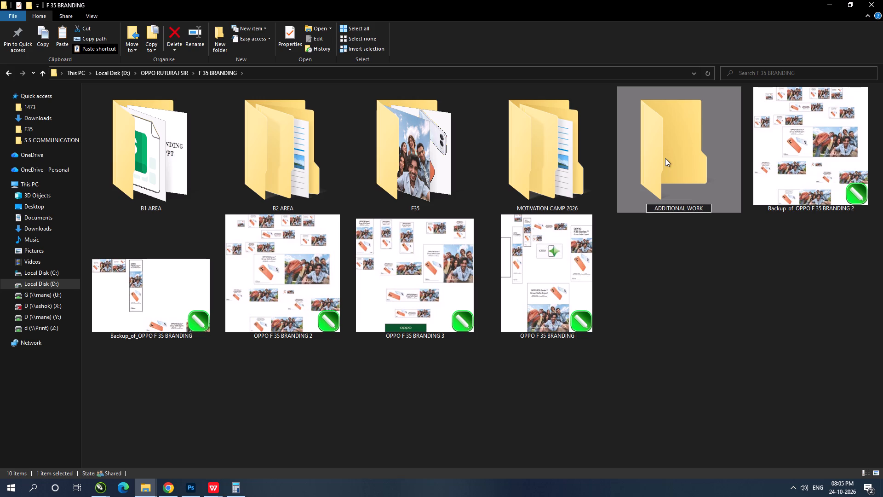
key("Return")
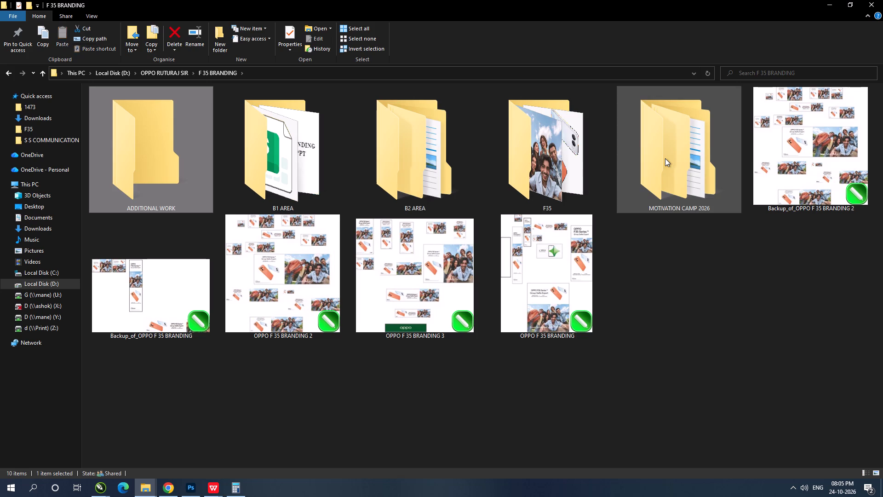
Paste the copied quotation and presentation into the ADDITIONAL WORK folder and display the files as large thumbnails.
key("Return")
right_click(293, 186)
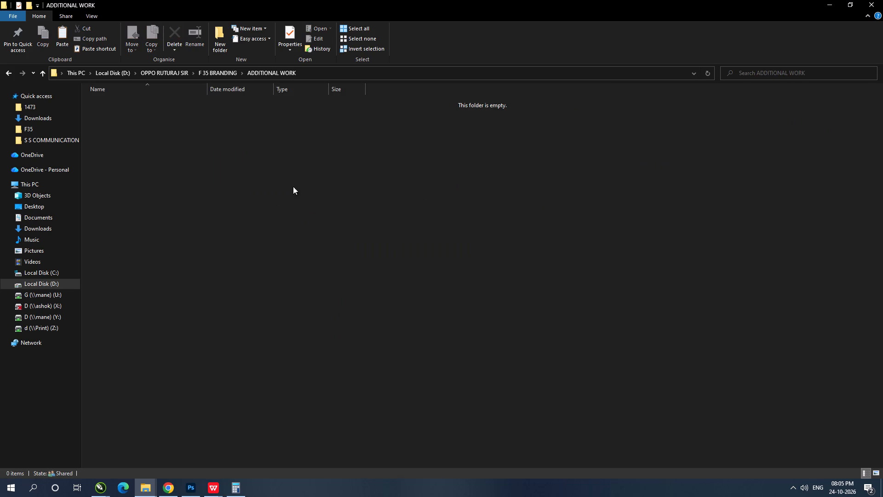
left_click(320, 248)
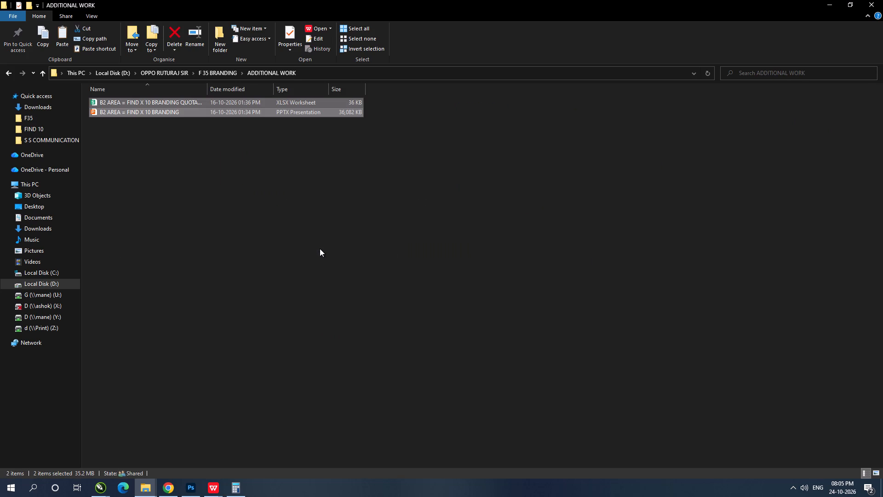
right_click(290, 240)
left_click(347, 245)
left_click(426, 245)
left_click(304, 272)
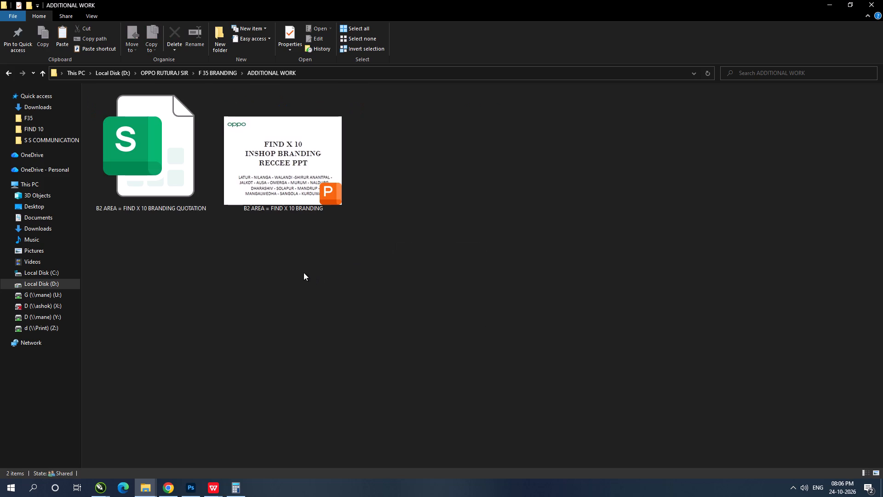
Rename both pasted files ADDITIONAL WORK, reusing the name copied from their folder.
left_click(4, 71)
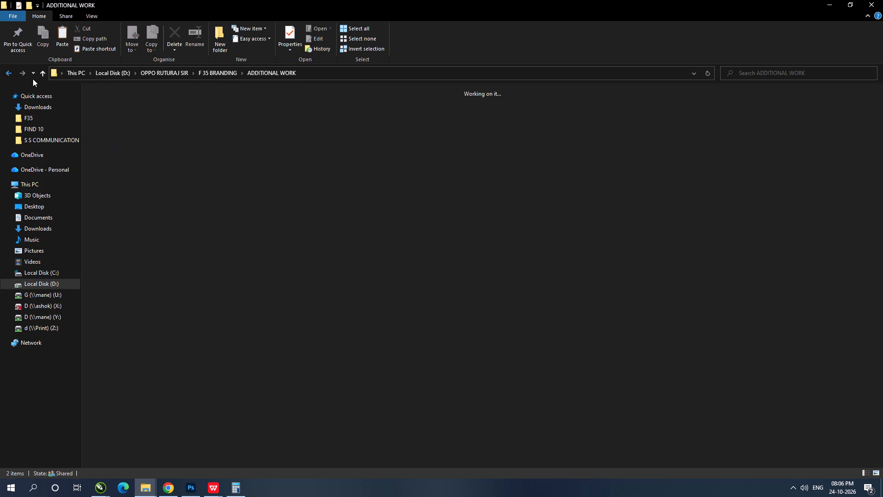
key("F2")
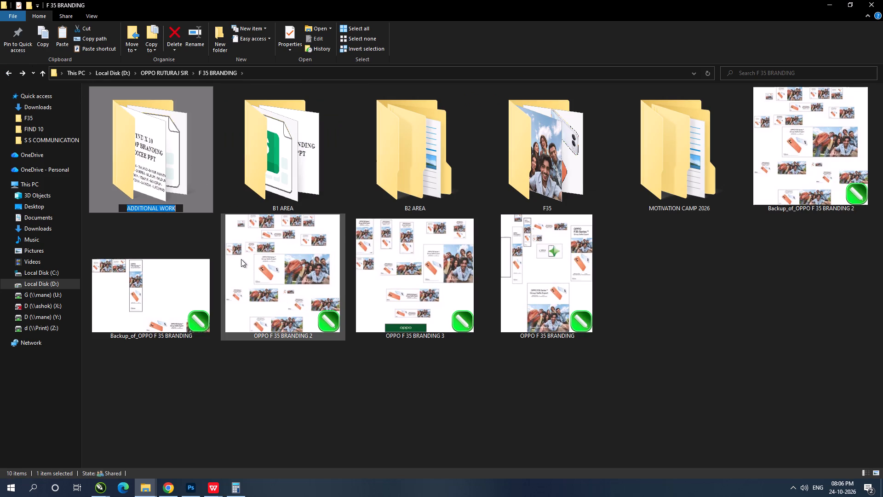
key("ctrl+c")
double_click(166, 174)
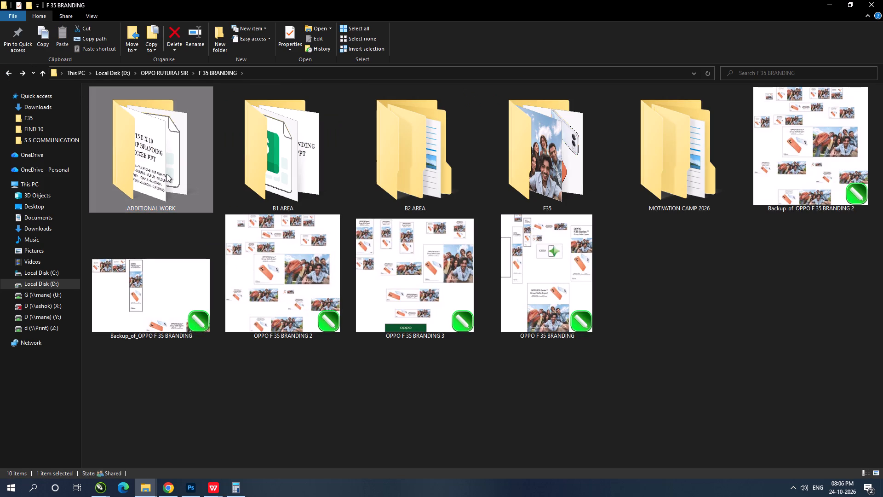
right_click(160, 185)
left_click(224, 191)
left_click(295, 191)
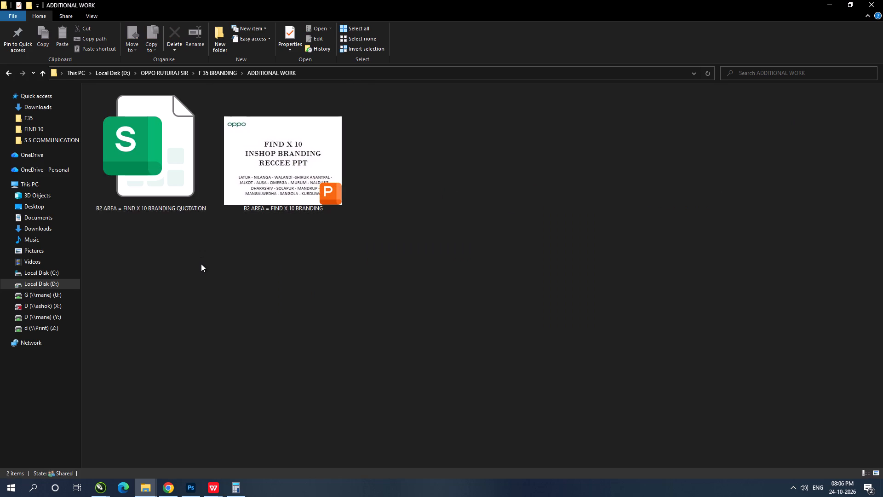
left_click(202, 267)
key("ctrl+a")
key("F2")
key("ctrl+v")
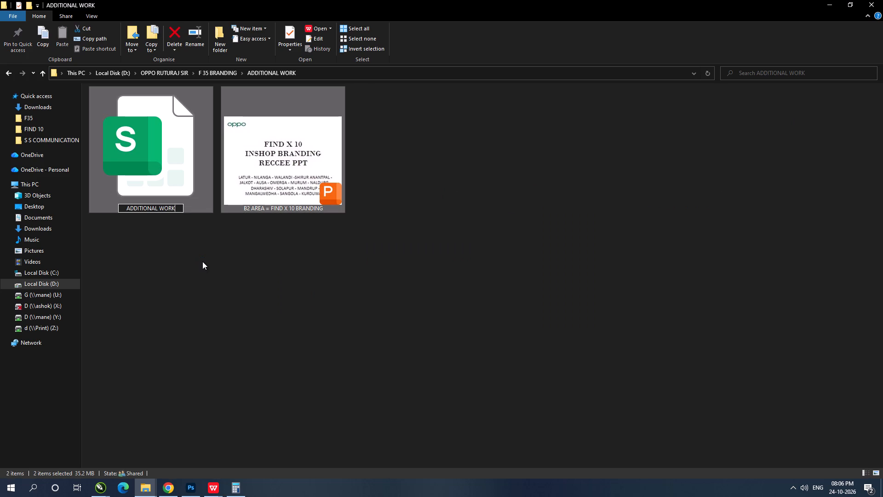
left_click(204, 267)
left_click(204, 267)
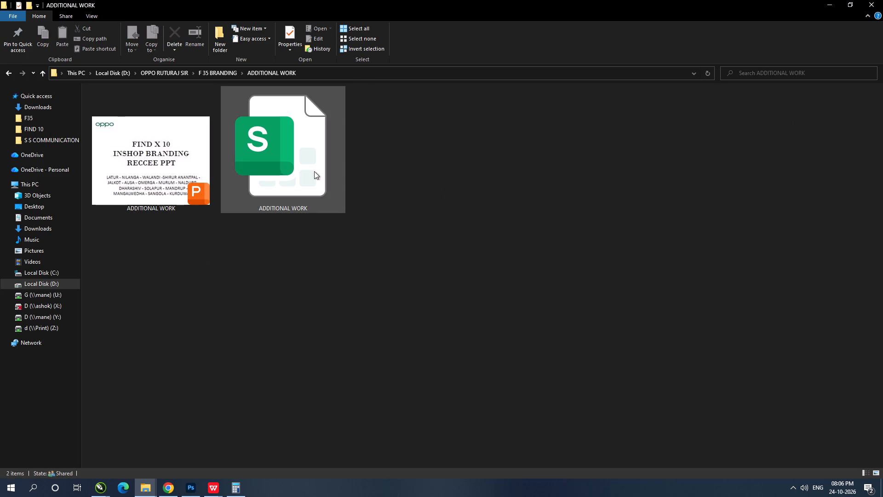
Rename the ADDITIONAL WORK folder as ADDITIONAL WORK F35 & FIND X10.
left_click(3, 73)
left_click(192, 175)
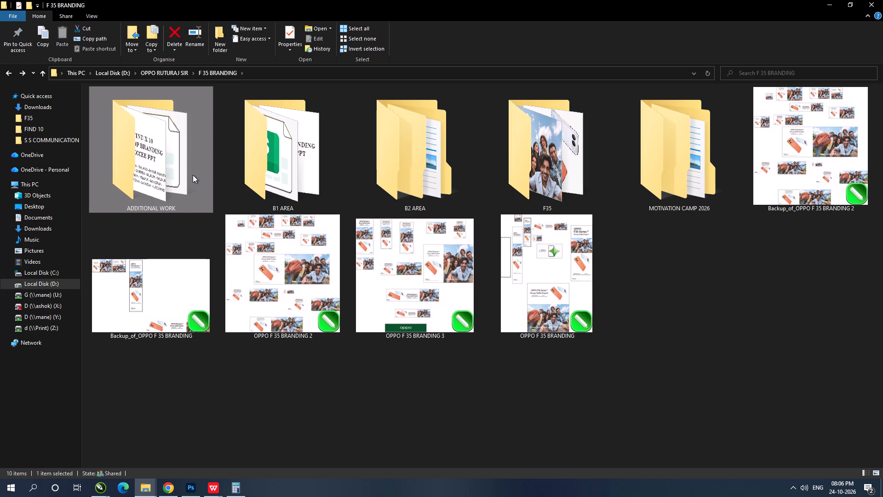
key("F2")
key("End")
key("space")
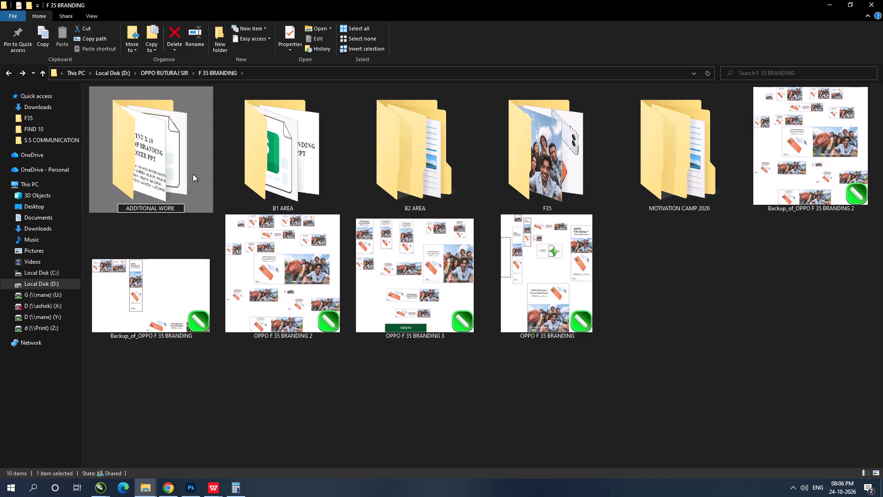
type("OC")
type("TO")
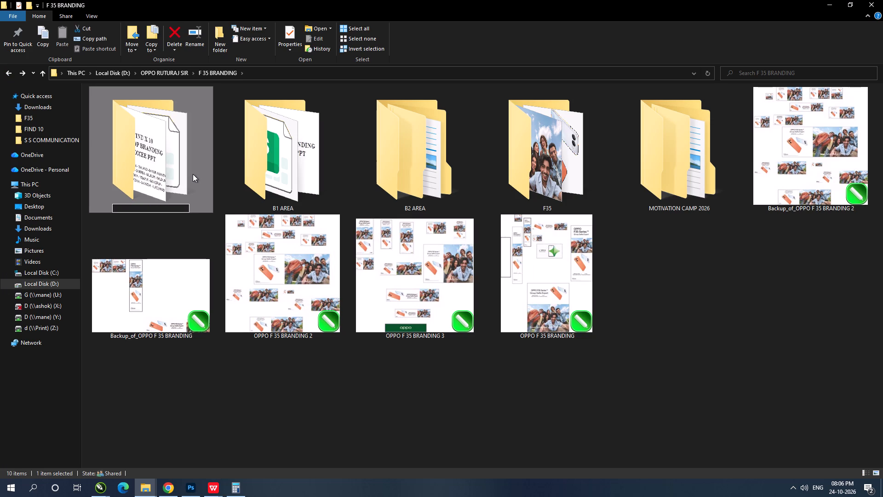
type("BER")
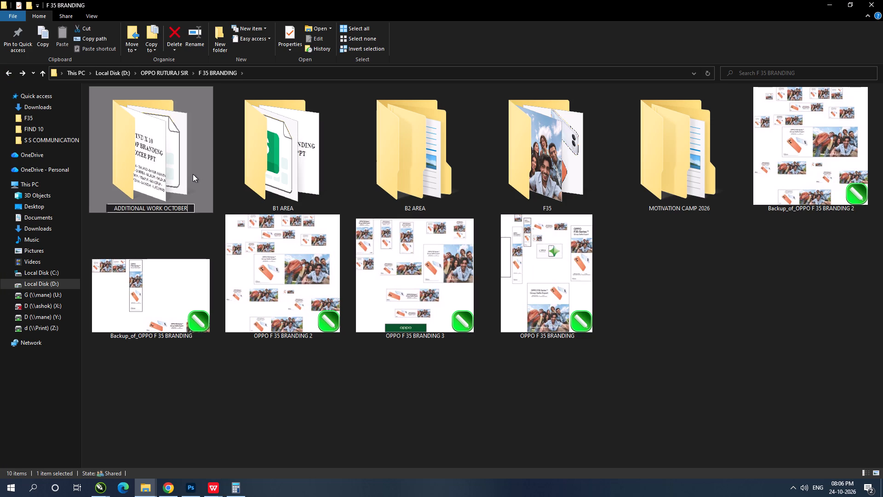
key("BackSpace")
key("BackSpace")
key("BackSpace")
key("BackSpace")
key("BackSpace")
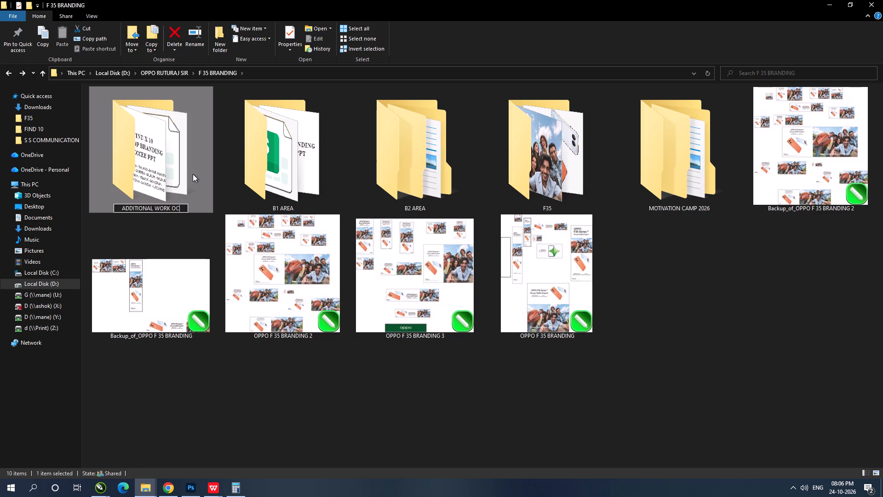
key("BackSpace")
key("BackSpace")
type("F35 &")
key("space")
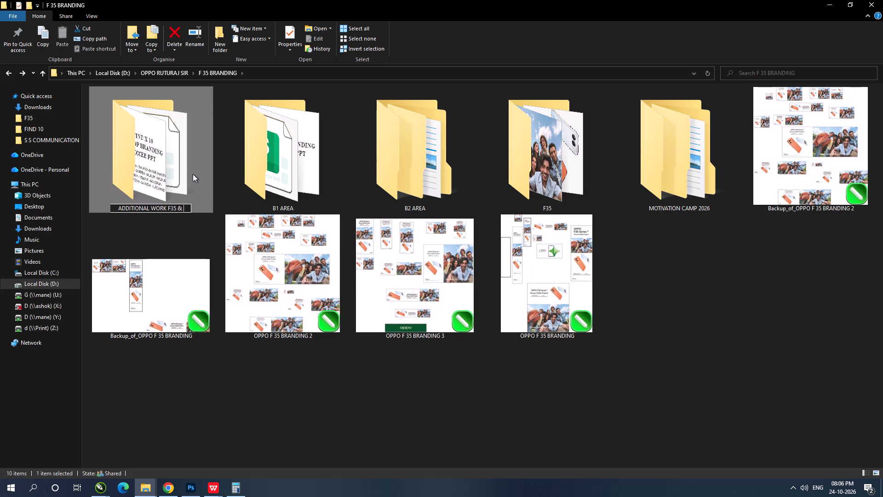
type("FIND")
key("space")
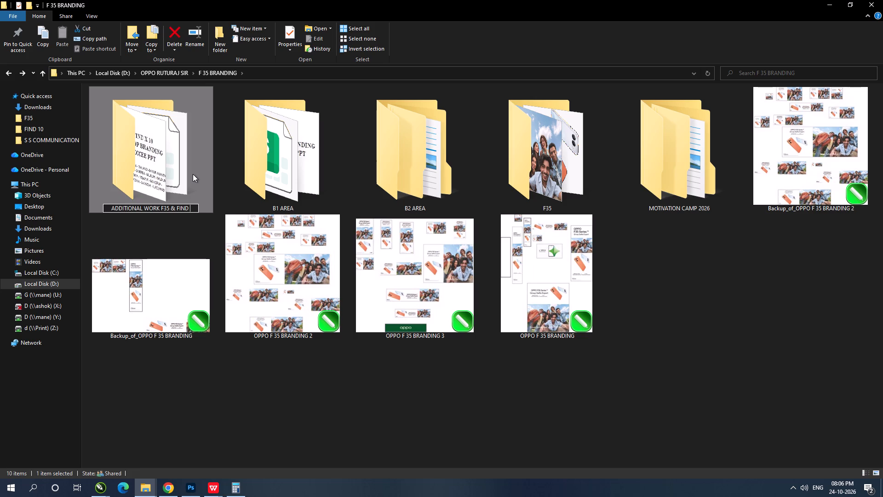
type("X10")
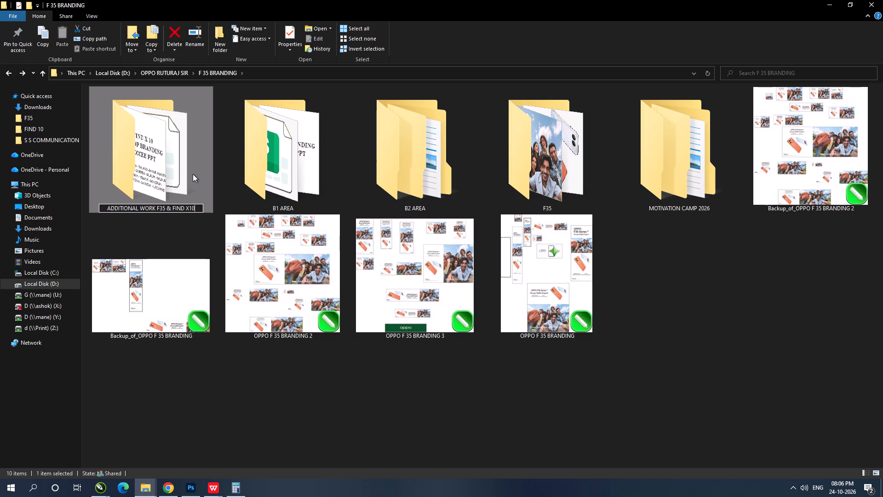
key("Return")
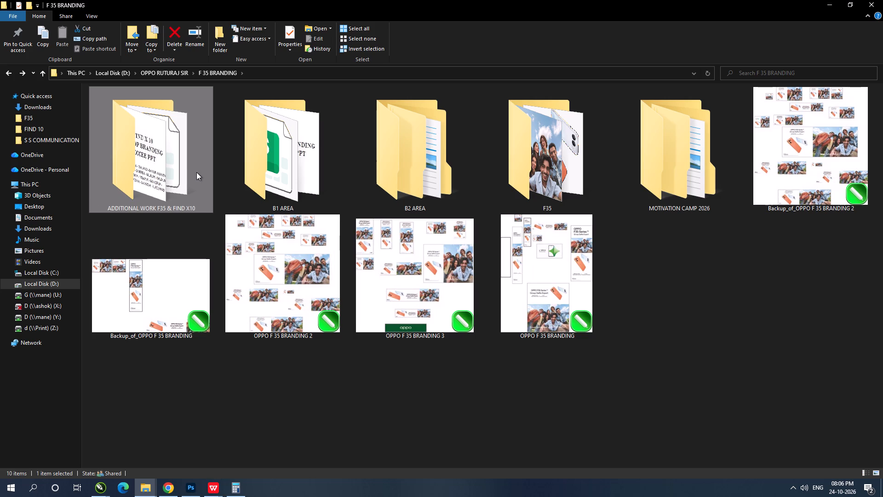
Open the ADDITIONAL WORK F35 & FIND X10 folder, examine its presentation and worksheet files, and return to F 35 BRANDING.
double_click(172, 161)
right_click(229, 226)
left_click(281, 226)
left_click(375, 231)
left_click(256, 267)
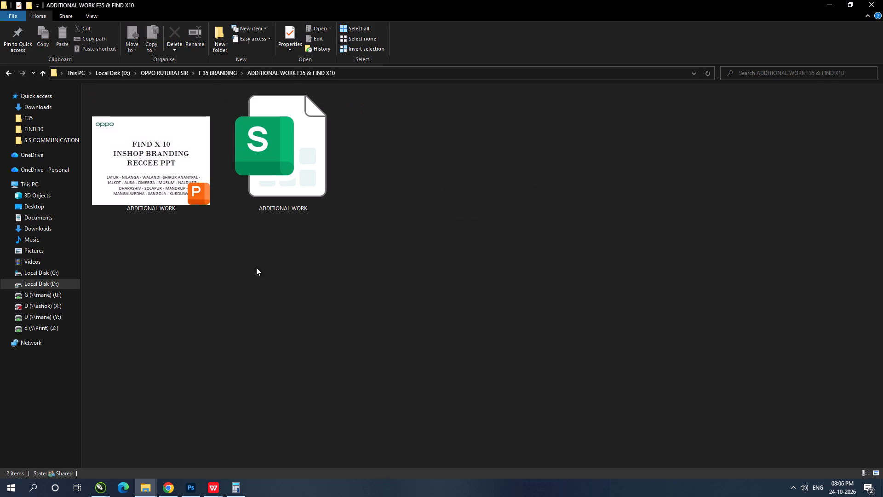
left_click(173, 186)
left_click(265, 179)
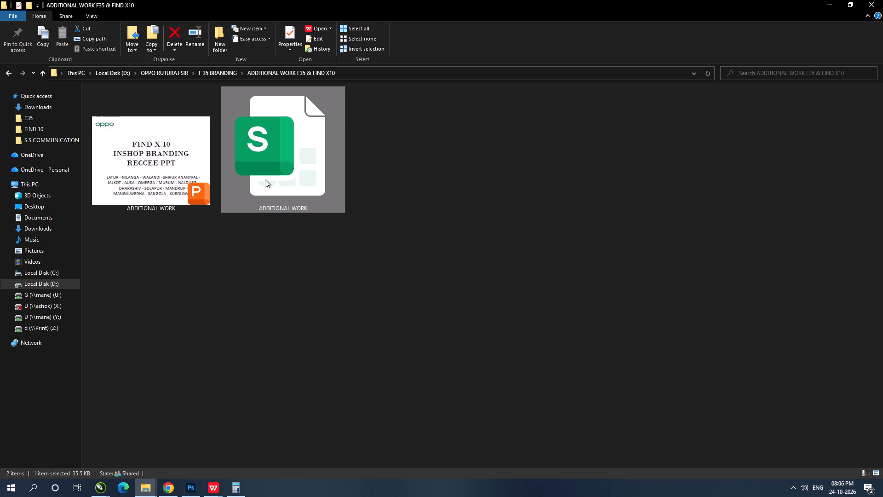
left_click(169, 170)
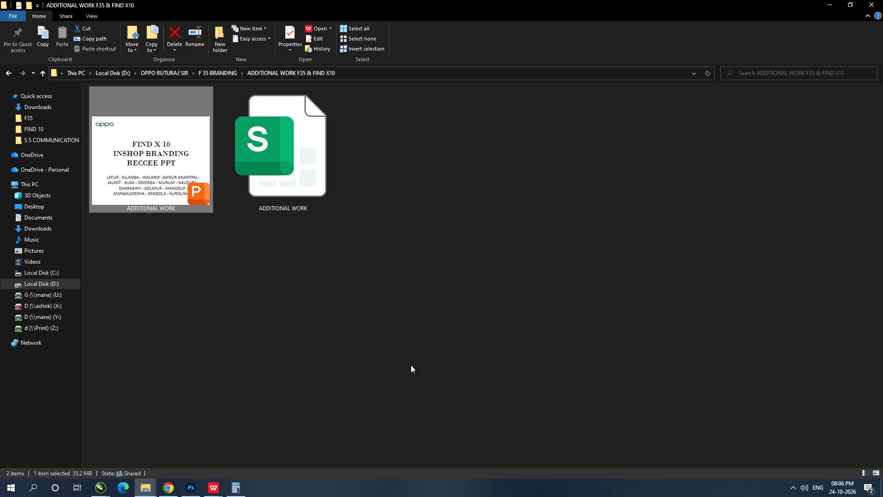
left_click(263, 279)
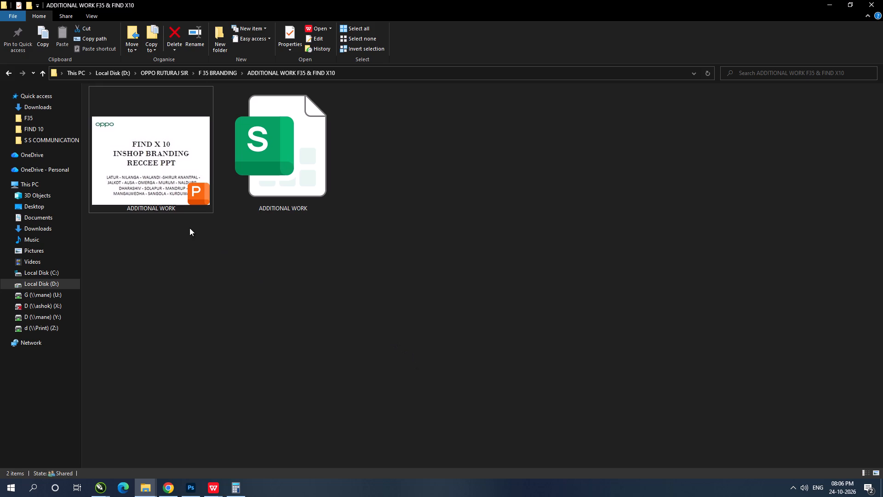
left_click(5, 71)
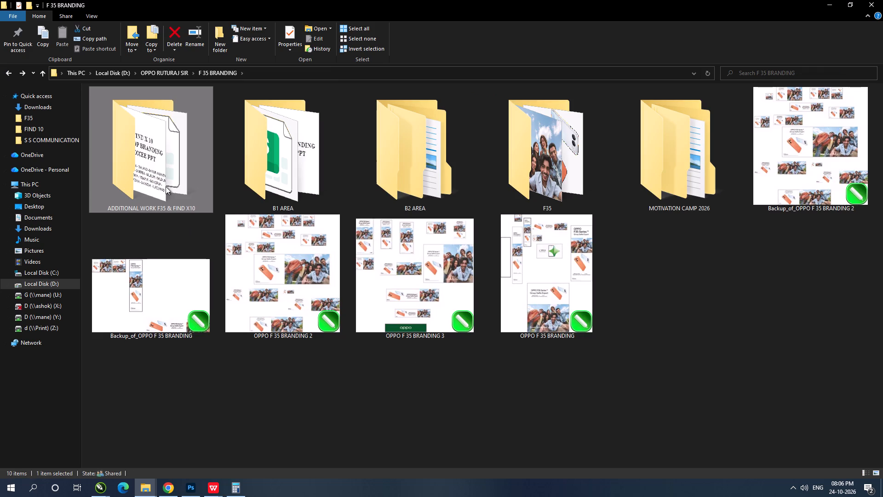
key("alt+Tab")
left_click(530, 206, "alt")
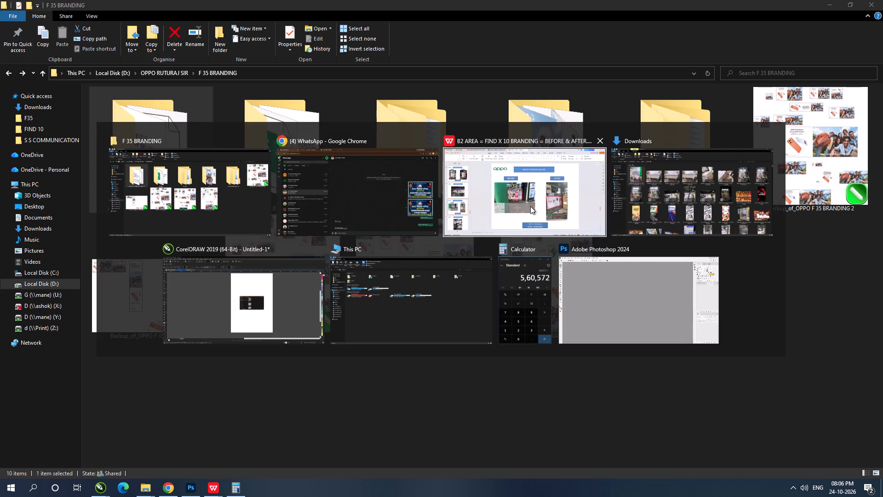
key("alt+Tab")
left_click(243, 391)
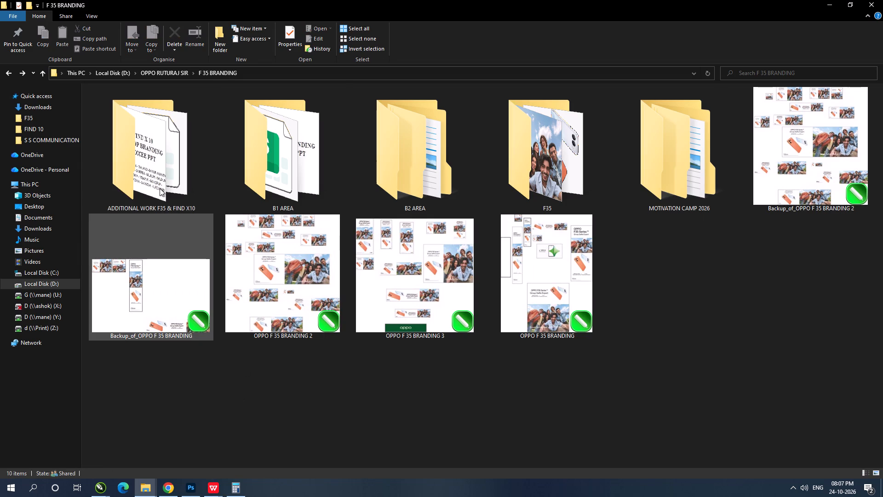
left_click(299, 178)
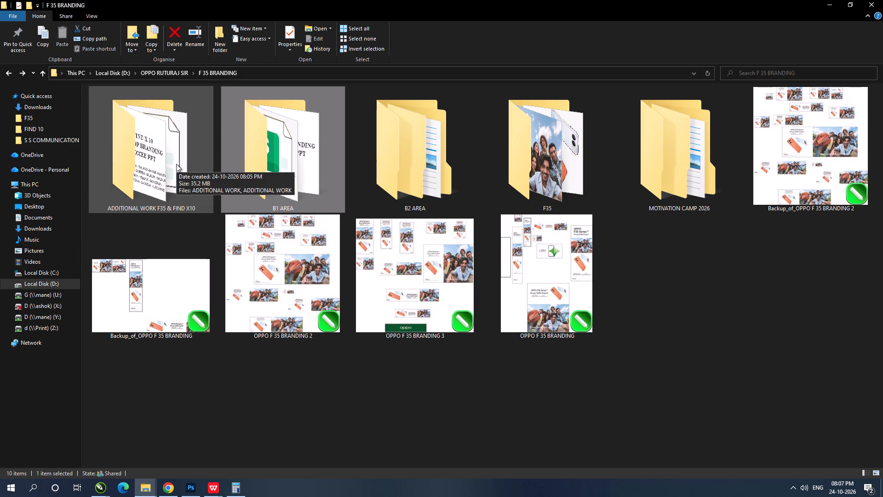
Open the ADDITIONAL WORK presentation from the ADDITIONAL WORK F35 & FIND X10 folder.
double_click(176, 164)
left_click(236, 294)
double_click(180, 171)
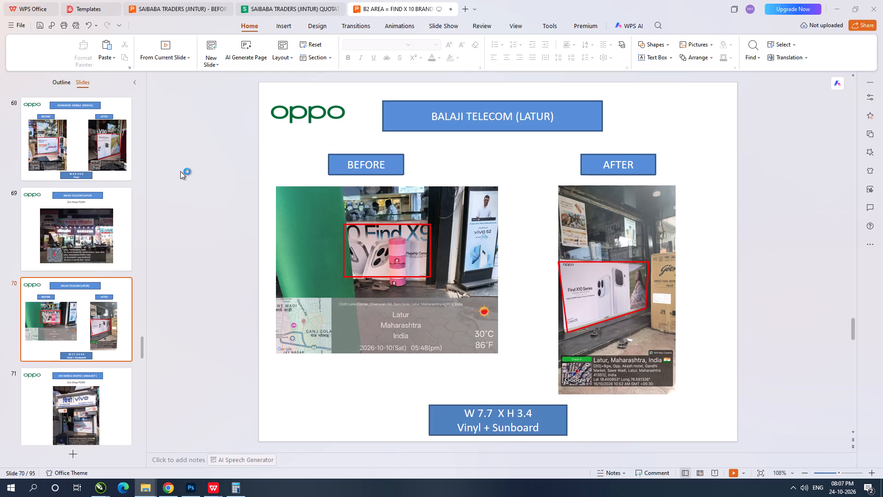
left_click(83, 148)
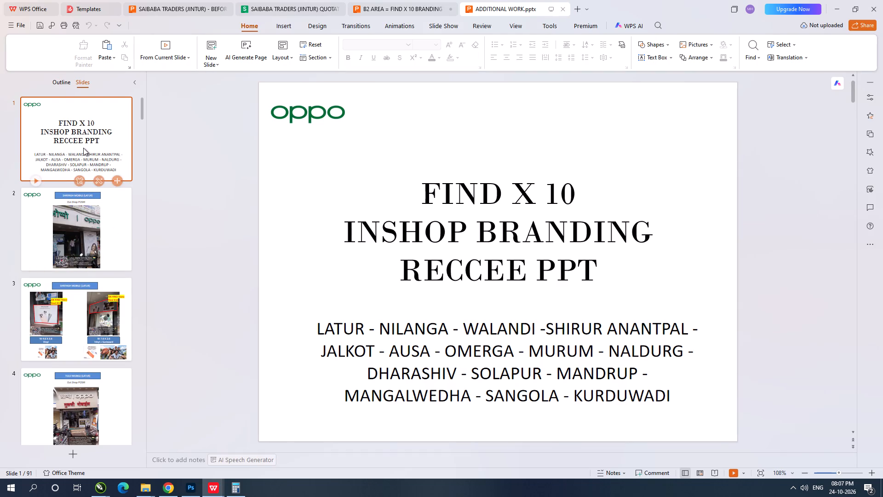
Change the cover slide title to ADDITIONAL WORK INSHOP BRANDING, replacing FIND X 10 and removing the RECCEE PPT line.
left_click(480, 194)
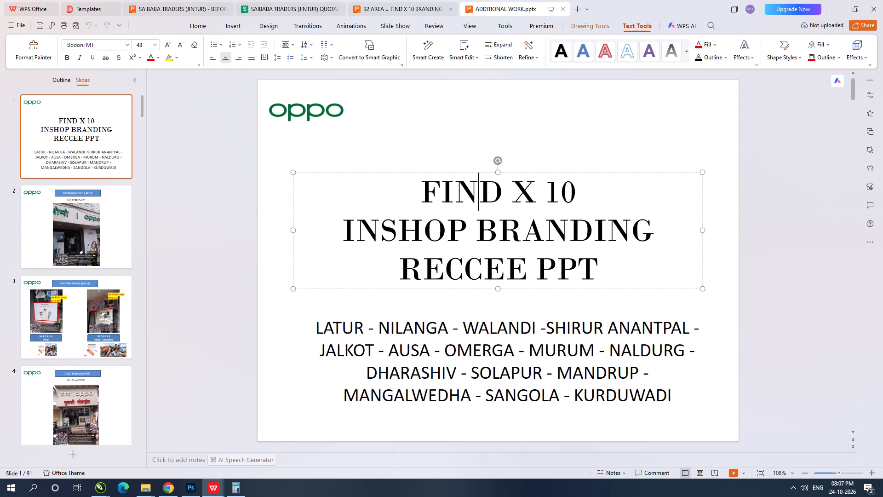
left_click_drag(423, 188, 573, 205)
key("shift+a")
type("DDI")
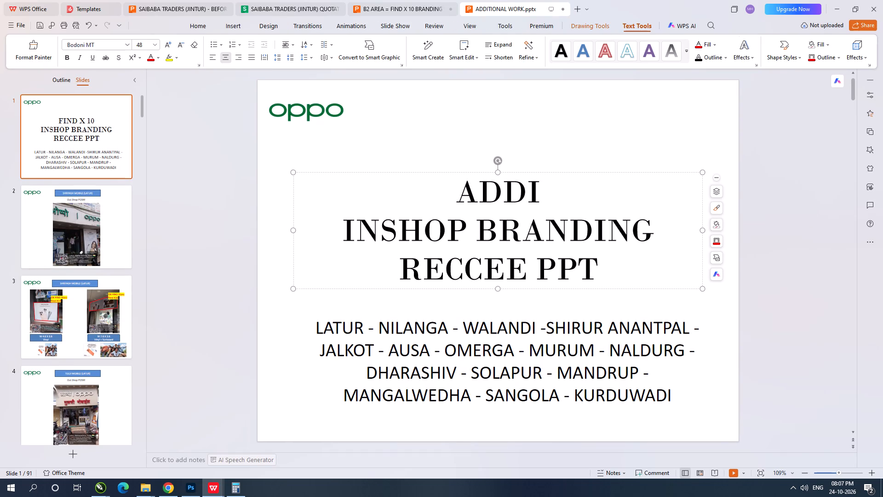
type("TIONAL")
key("space")
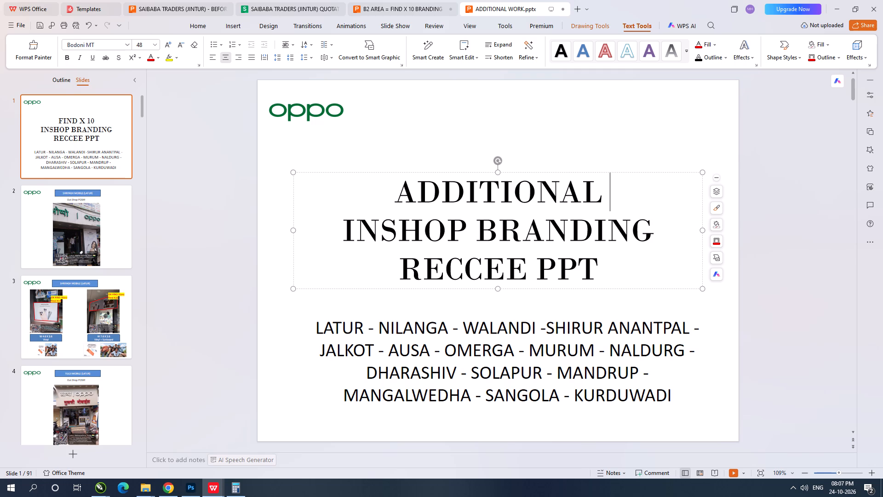
type("WORK")
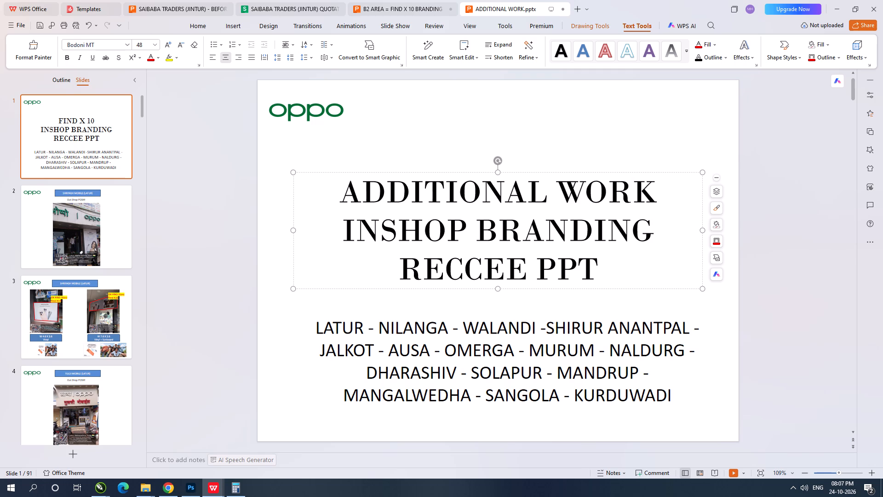
left_click_drag(404, 269, 597, 274)
key("BackSpace")
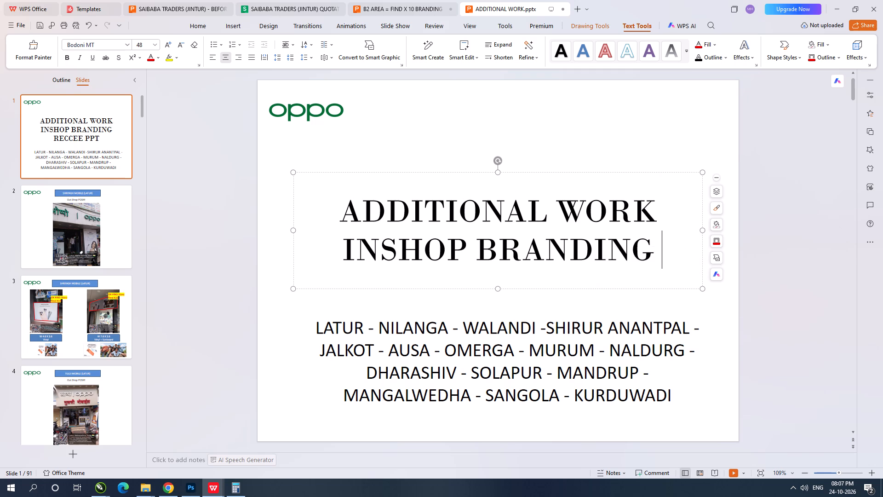
Replace the whole list of towns below the cover title with a single row of dashes.
left_click(439, 333)
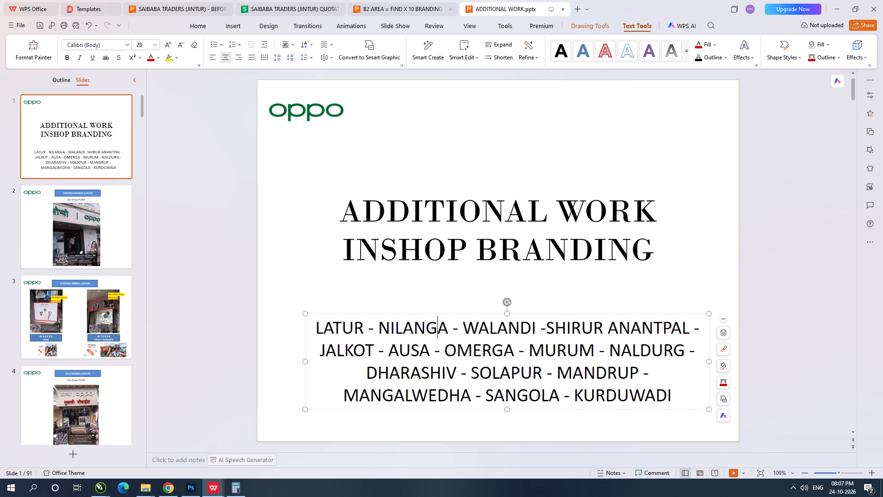
key("ctrl+a")
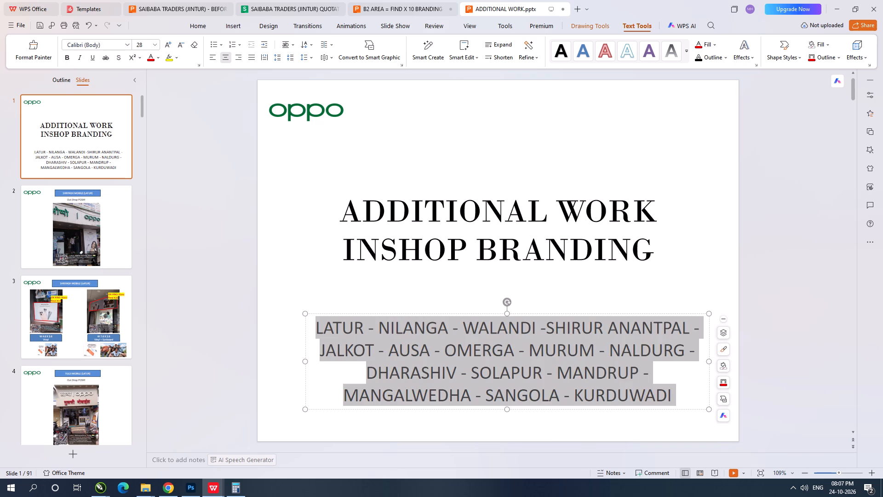
key("minus")
key("minus")
key("minus")
key("minus")
key("minus")
key("minus")
key("minus")
key("minus")
key("minus")
key("minus")
key("minus")
key("minus")
key("minus")
key("minus")
key("minus")
key("minus")
key("minus")
key("minus")
key("minus")
key("minus")
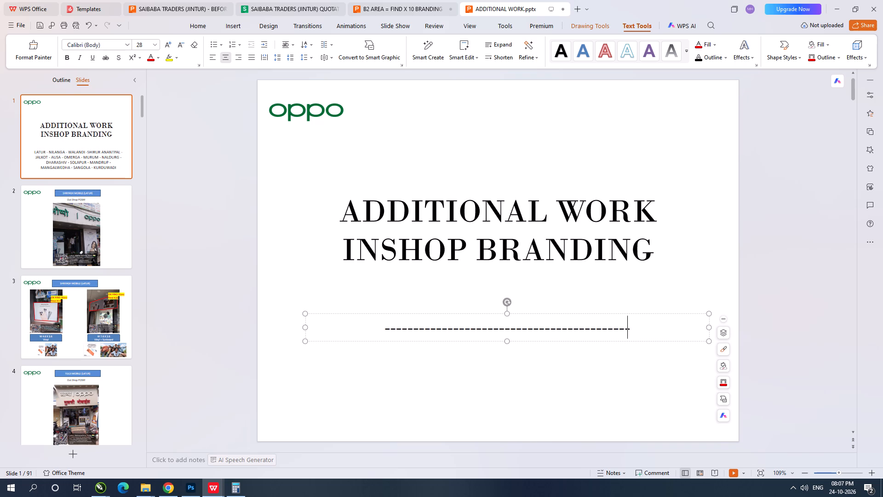
left_click(316, 376)
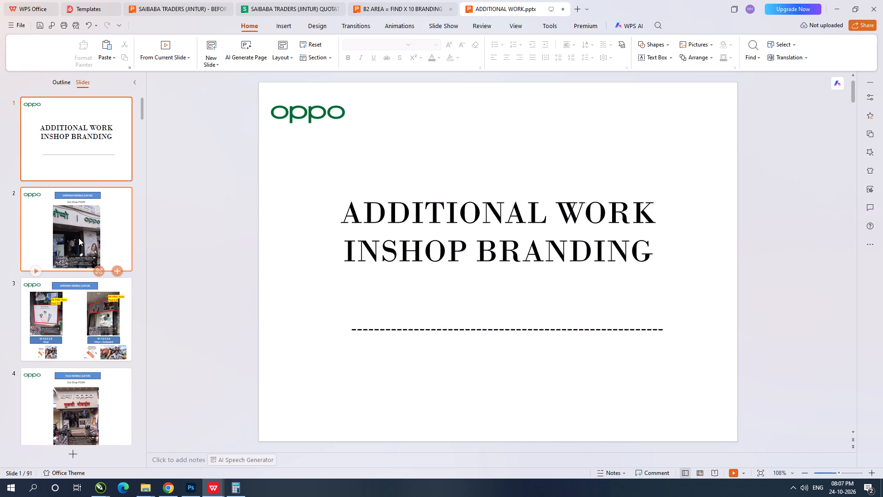
Delete every slide after slide 3, keeping the cover and the two SHRIYASH MOBILE (LATUR) slides.
left_click(79, 238)
key("ctrl+a")
left_click(77, 165, "ctrl")
left_click(77, 256, "ctrl")
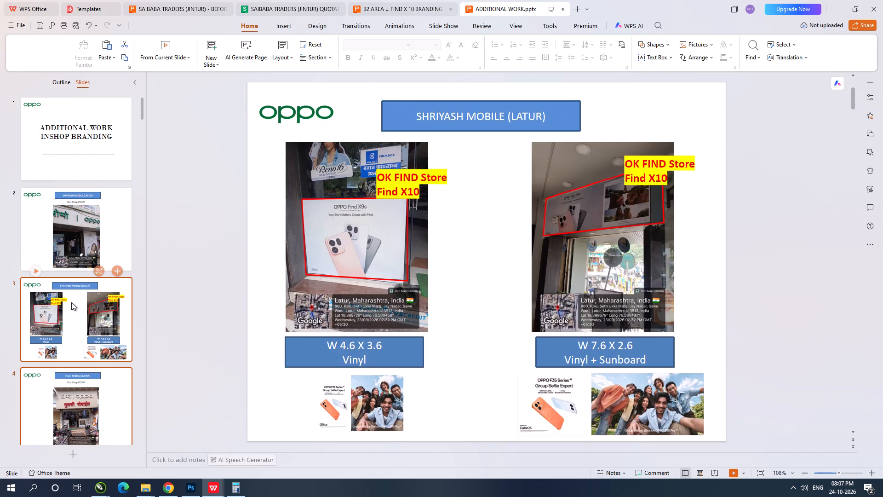
left_click(71, 303, "ctrl")
key("Delete")
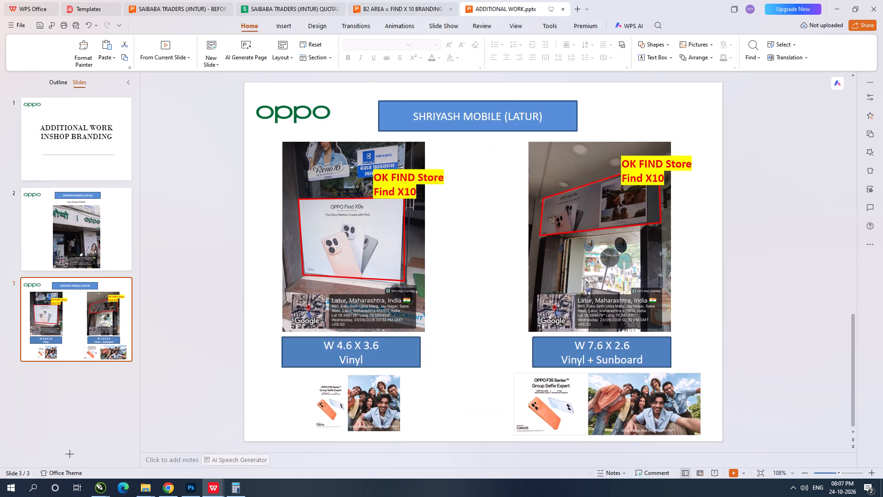
Delete the shopfront photo from the Out Shop POSM slide of SHRIYASH MOBILE (LATUR).
left_click(83, 232)
left_click(456, 238)
key("Delete")
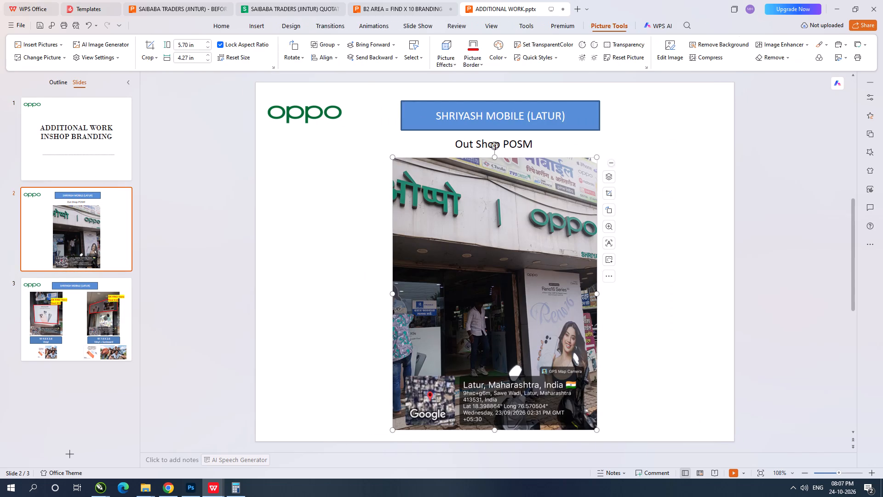
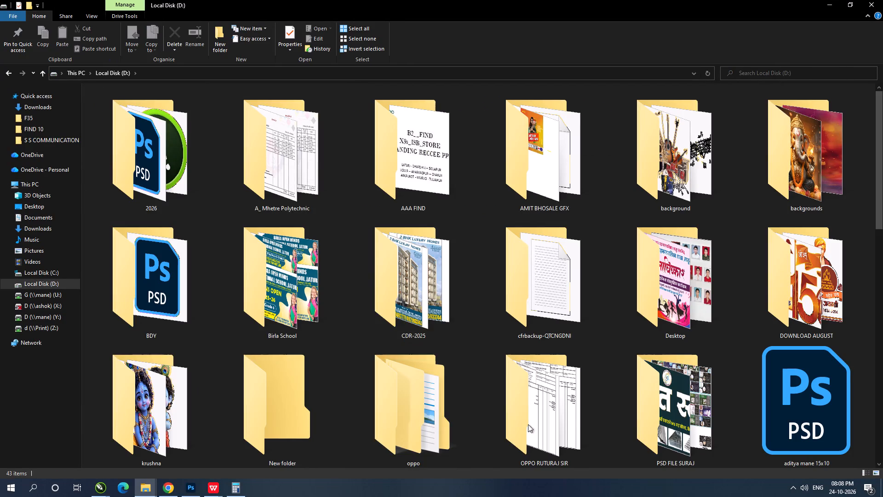
Open the B2__F33_ISB_PPT BEFORE & AFTER presentation from the PO folder of RUTURAJ SIR B2 under BRANDING F33.
double_click(567, 414)
left_click(293, 172)
left_click(446, 175)
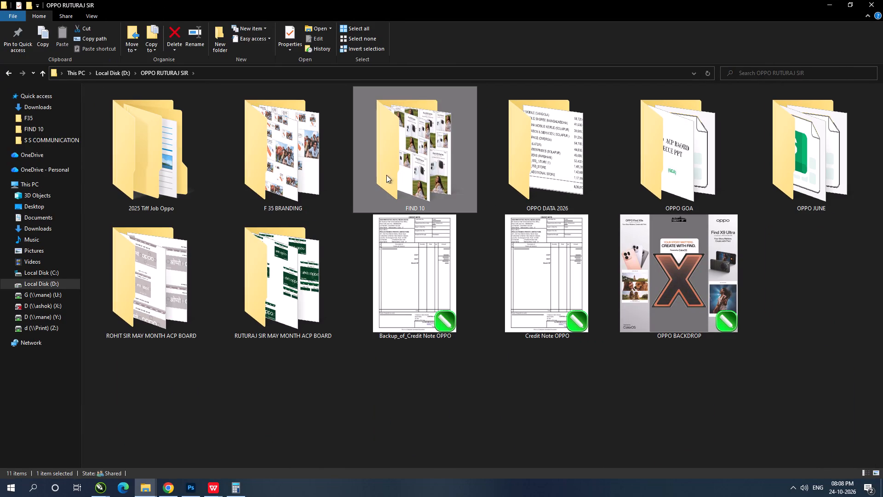
double_click(169, 163)
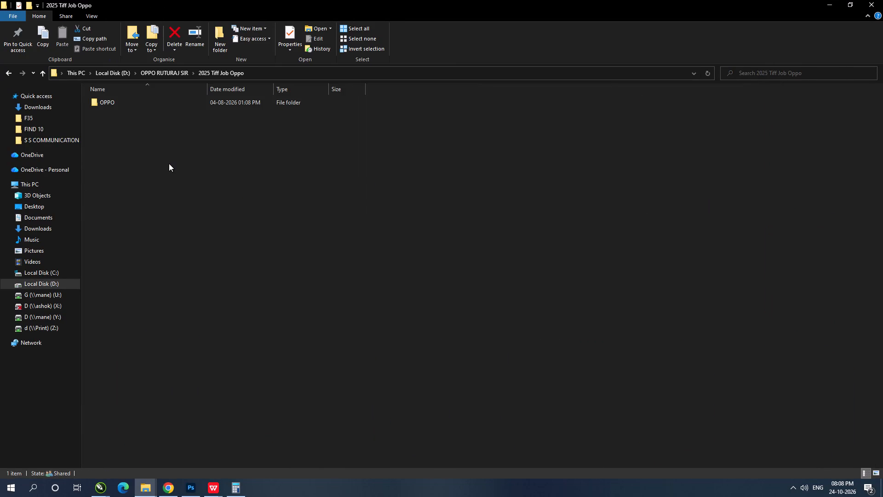
double_click(115, 102)
double_click(170, 166)
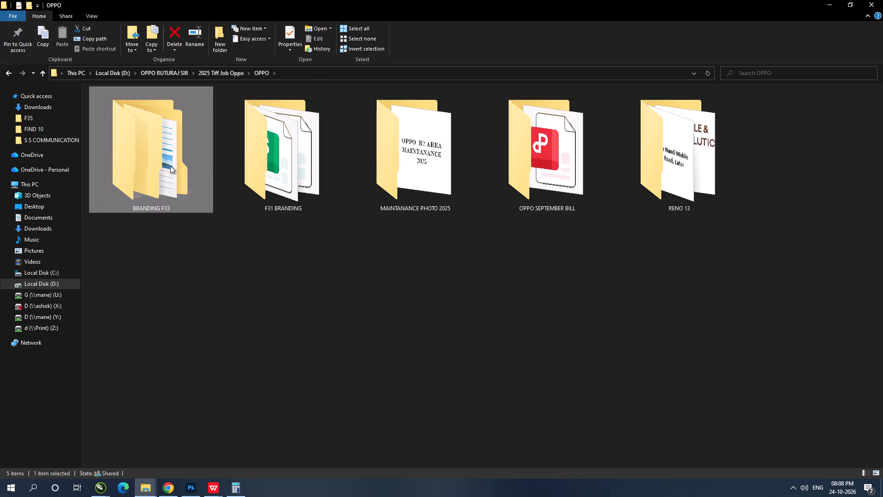
left_click(305, 314)
left_click(463, 185)
triple_click(539, 183)
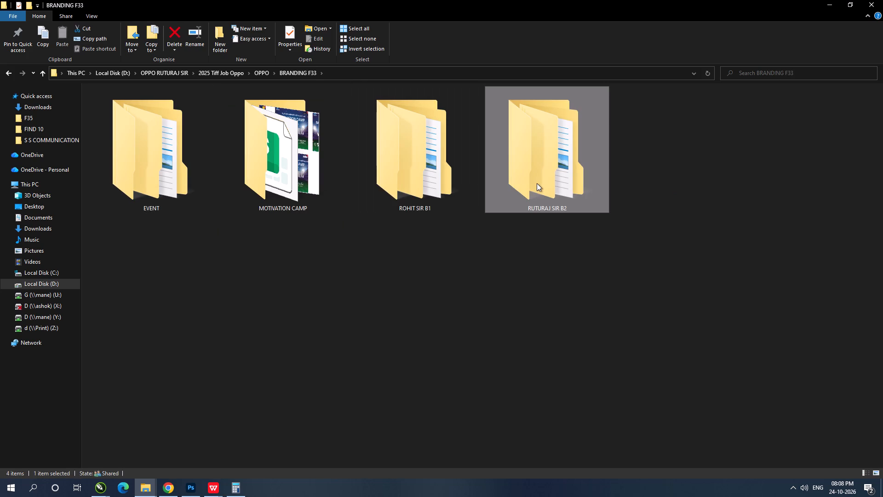
double_click(150, 107)
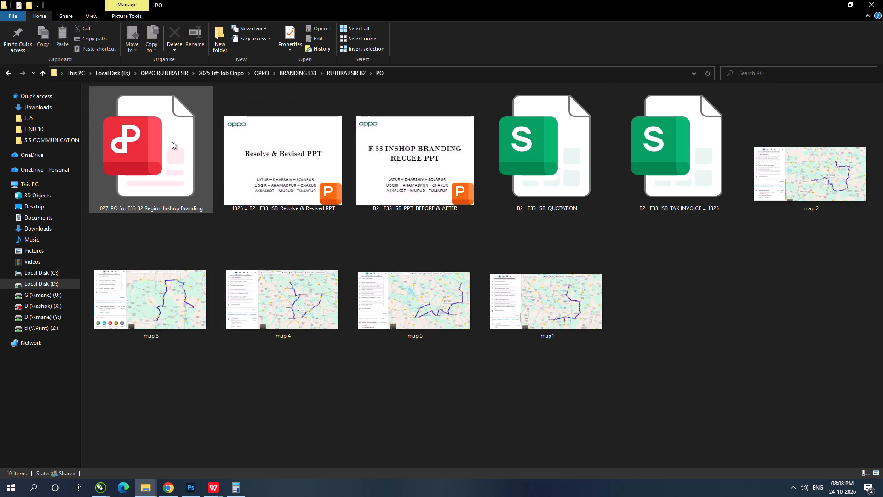
left_click(314, 399)
double_click(426, 188)
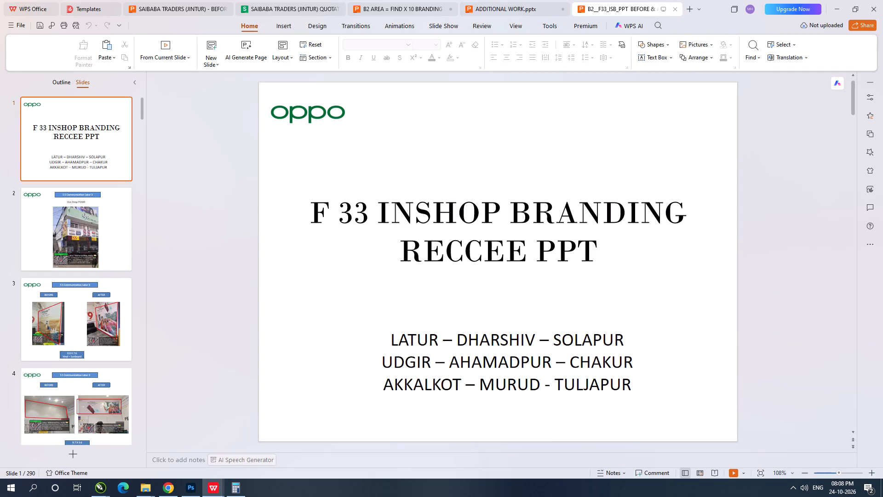
Search the F33 before-and-after presentation for "pooja".
key("ctrl+f")
type("pooja")
key("Return")
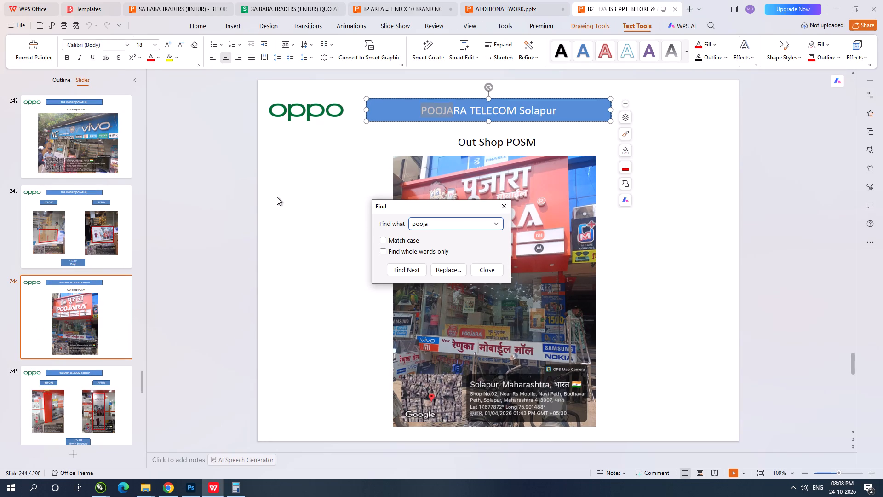
left_click(482, 272)
left_click(651, 287)
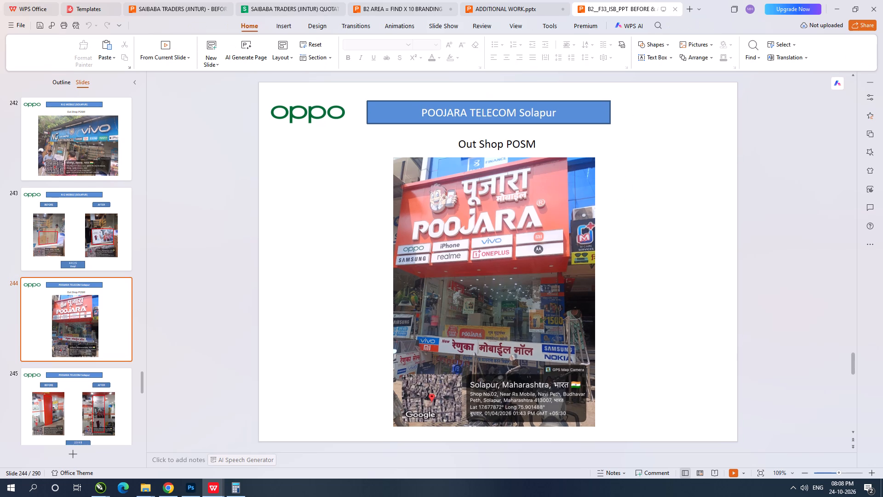
Examine the POOJARA TELECOM Solapur slides, comparing the before and after photos and the branding sizes.
key("Down")
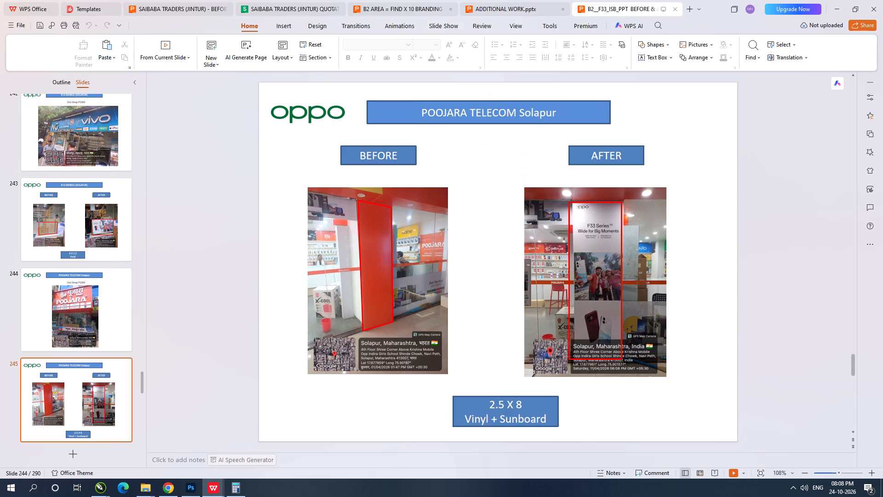
key("Down")
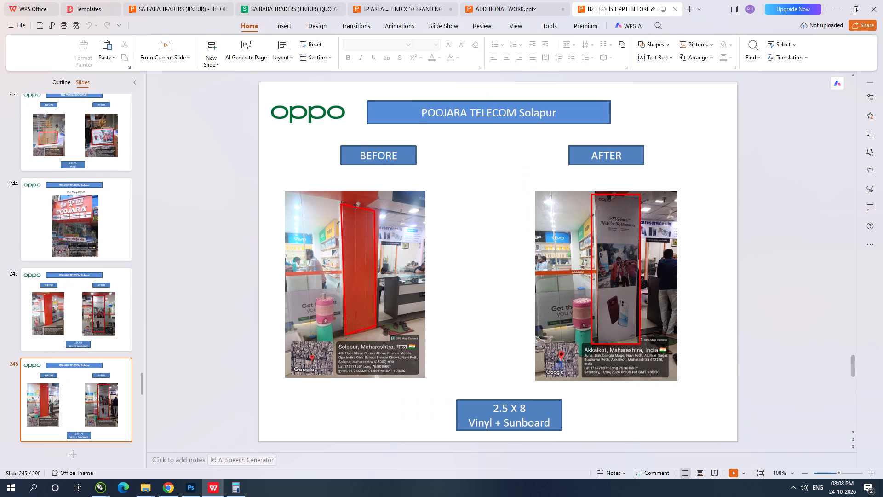
key("Down")
key("Up")
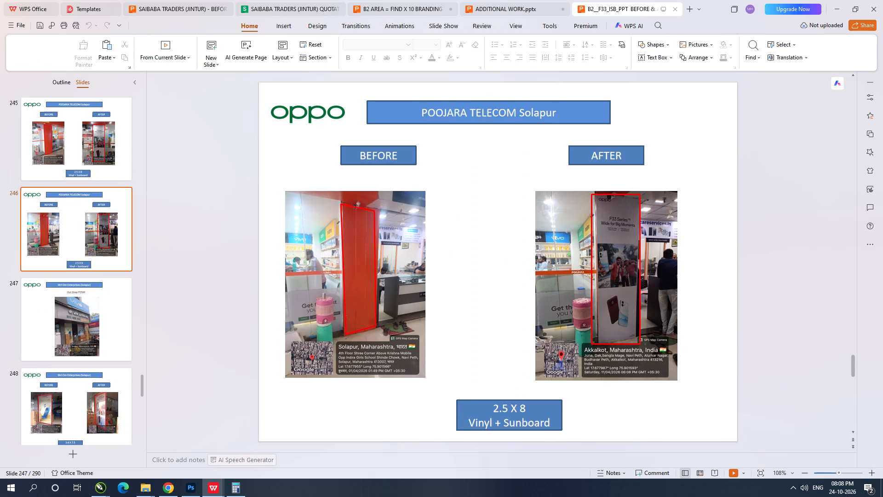
key("Down")
key("Up")
key("Up")
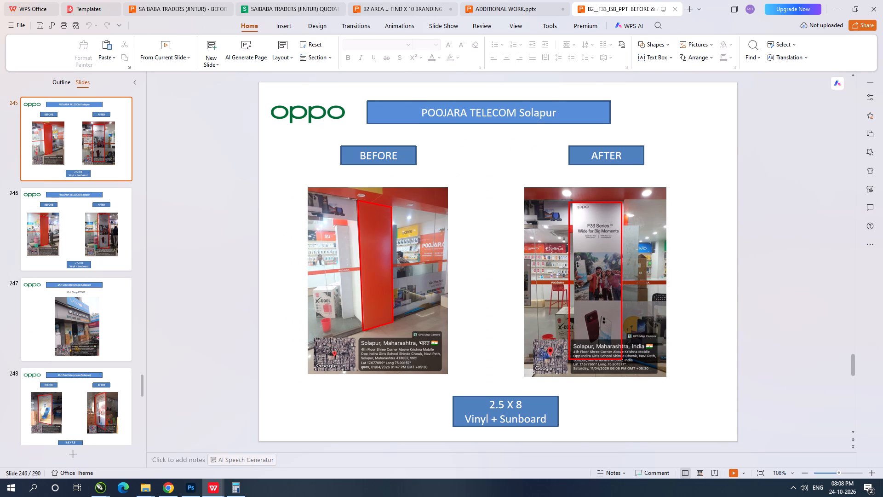
left_click_drag(496, 176, 722, 388)
left_click(740, 358)
key("Up")
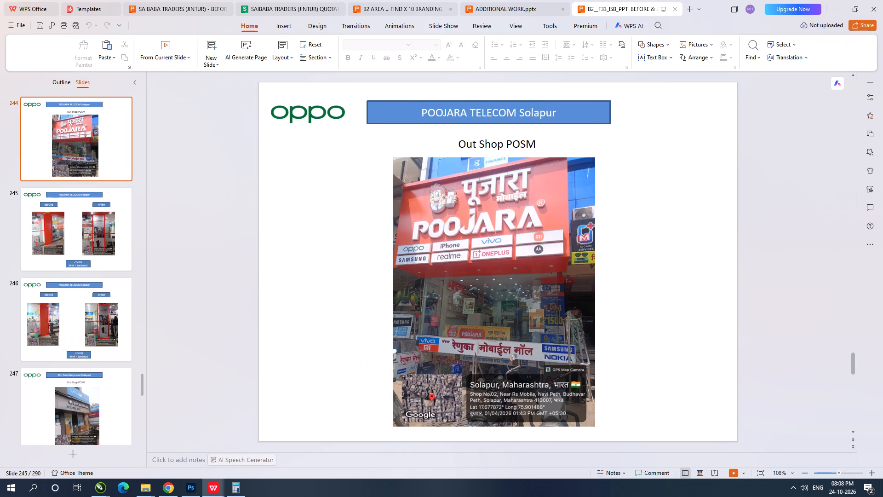
Copy the POOJARA TELECOM Solapur Out Shop POSM slide into ADDITIONAL WORK.pptx after slide 2.
left_click(528, 235)
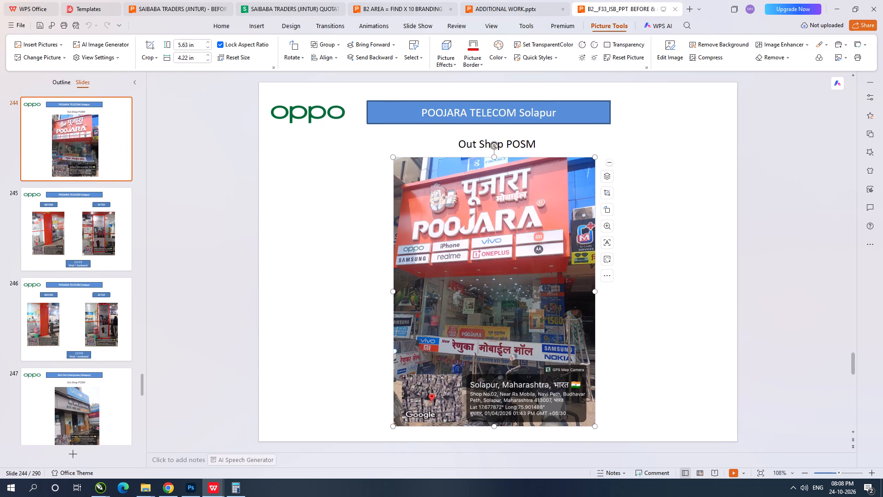
left_click(297, 235)
left_click(109, 135)
key("ctrl+c")
key("ctrl+c")
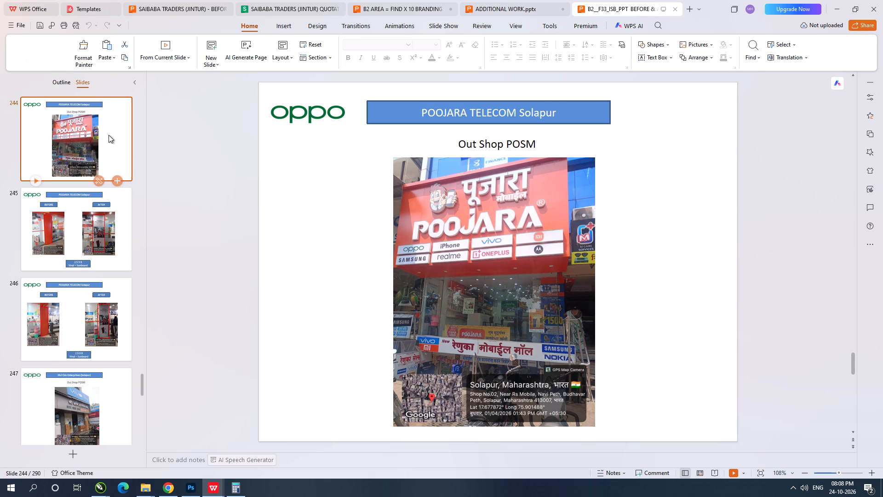
key("ctrl+c")
left_click(499, 0)
left_click(404, 219)
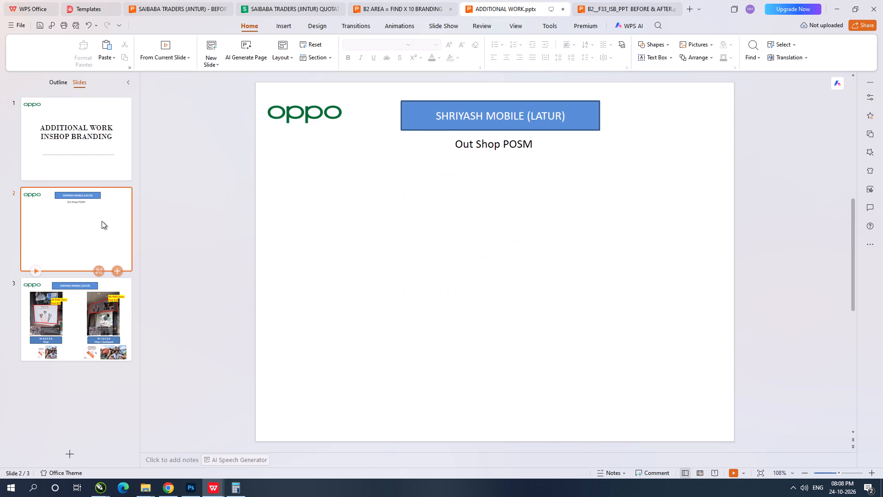
left_click(64, 221)
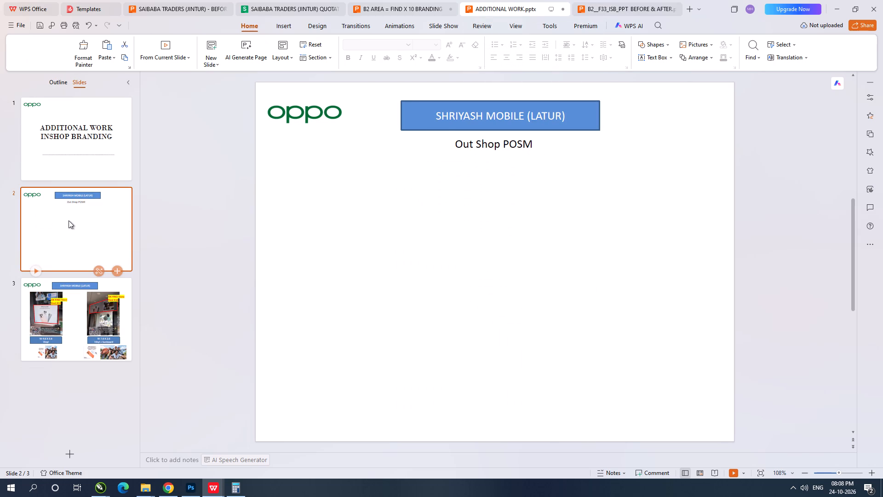
key("ctrl+v")
Delete both SHRIYASH MOBILE (LATUR) slides from ADDITIONAL WORK.pptx, keeping the cover and the POOJARA TELECOM slide.
left_click(74, 220)
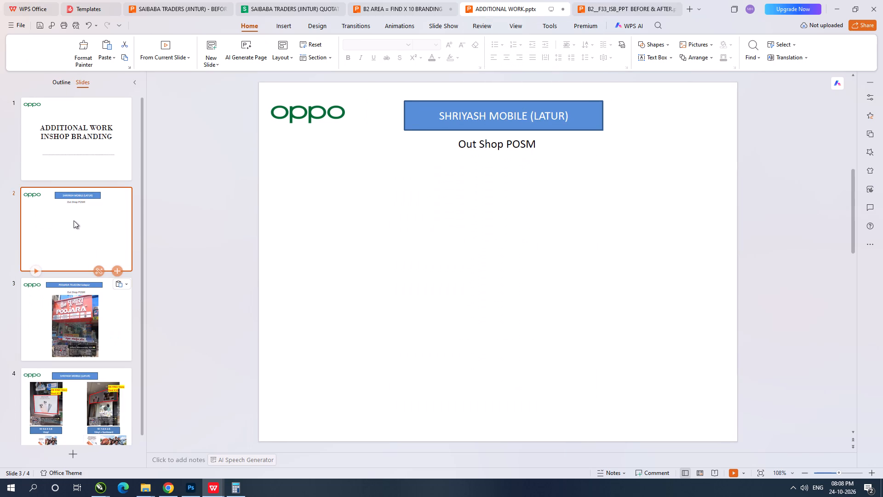
key("Delete")
left_click(84, 211)
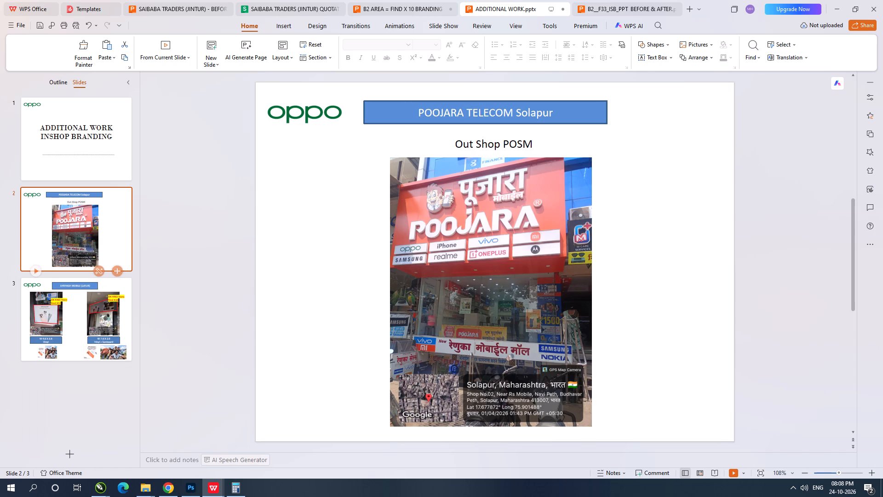
left_click(533, 268)
left_click(680, 304)
left_click(119, 320)
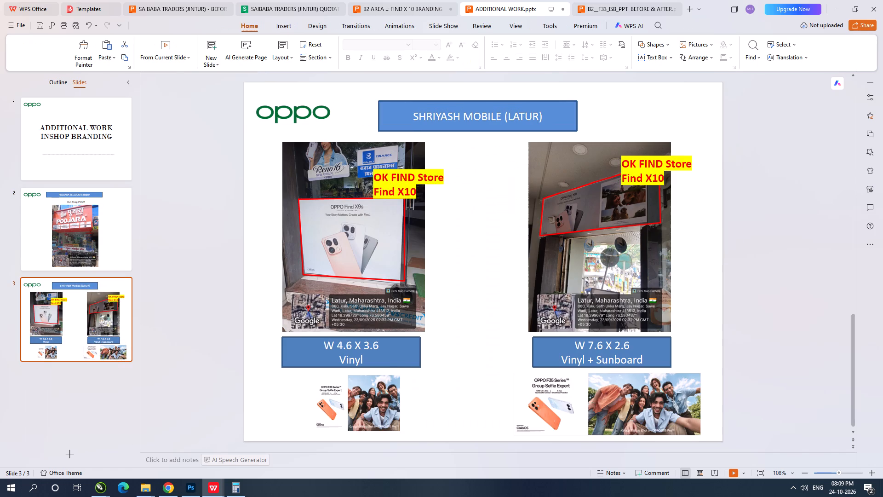
key("Delete")
left_click(117, 231)
key("alt+Tab")
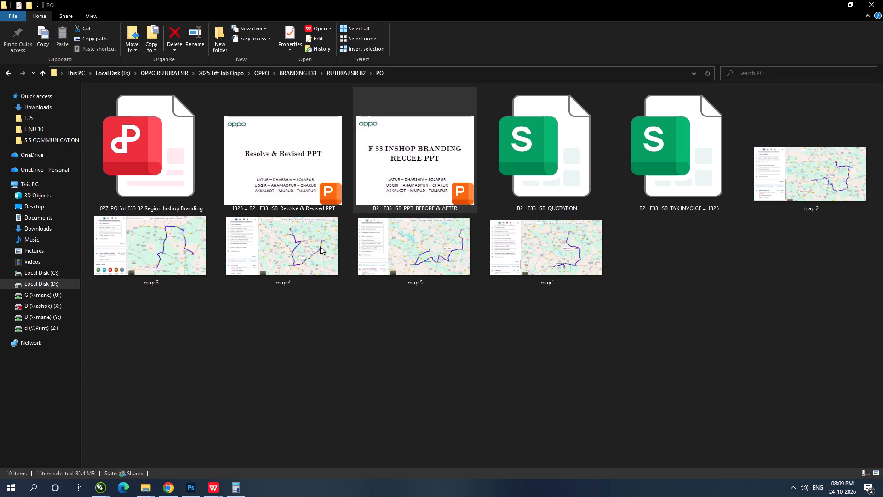
key("alt+Tab")
Save the B2 AREA = FIND X 10 BRANDING presentation and close it.
left_click(423, 0)
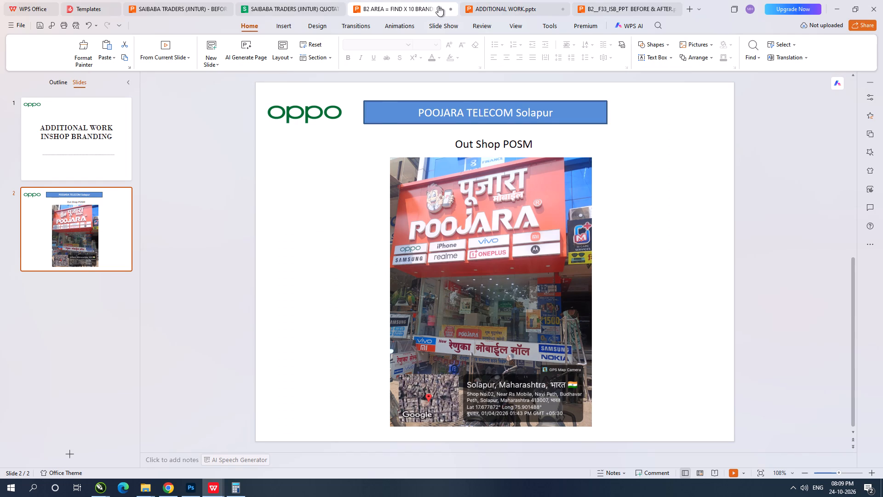
left_click(449, 8)
left_click(515, 251)
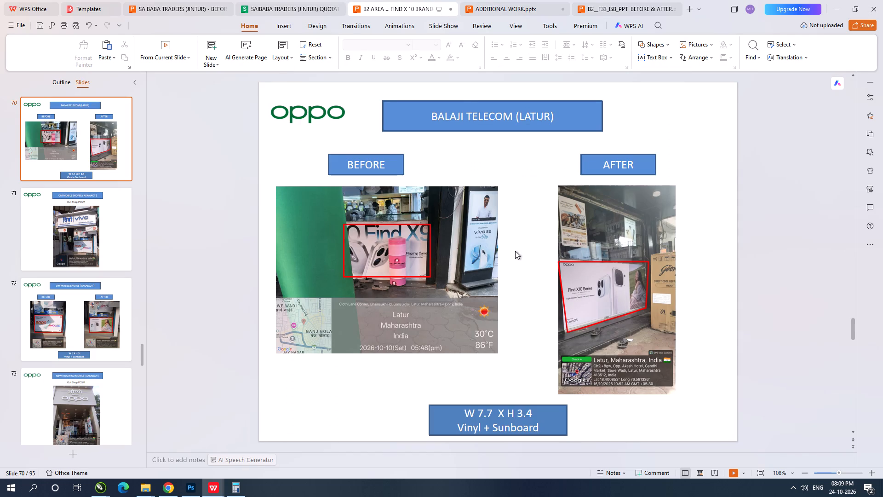
key("ctrl+s")
left_click(450, 11)
Close the SAIBABA TRADERS (JINTUR) presentation and its quotation.
left_click(179, 0)
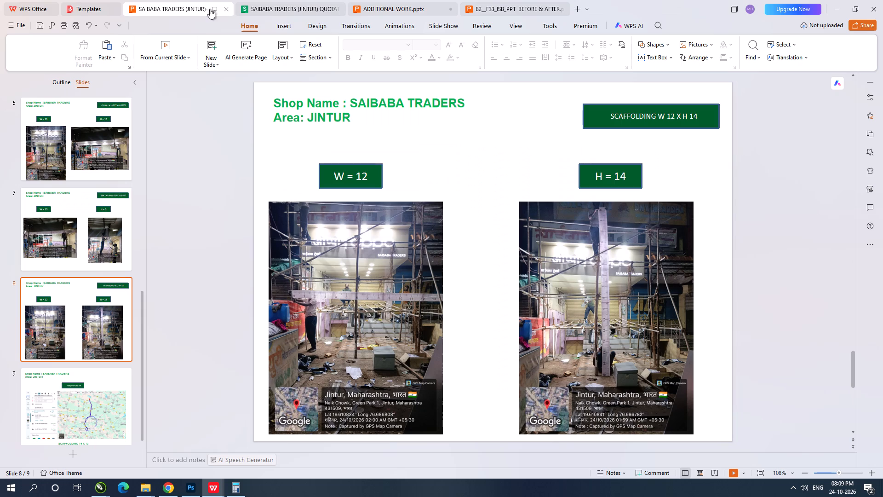
left_click(224, 6)
left_click(227, 9)
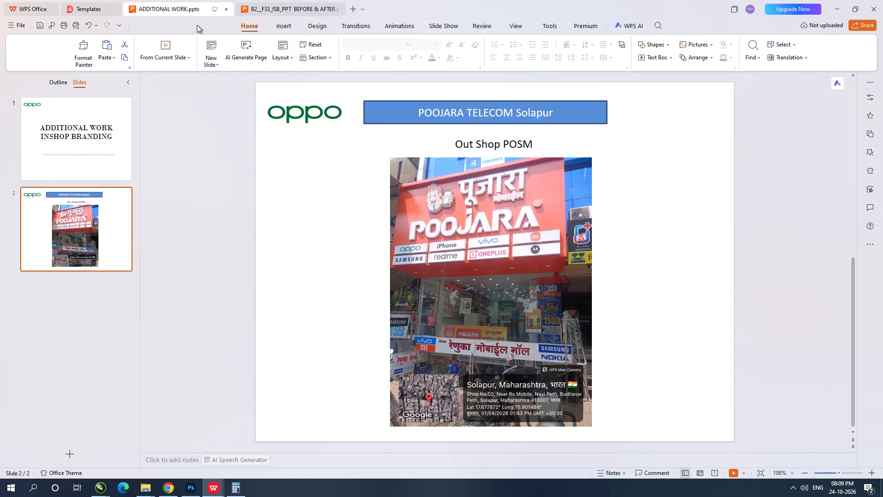
Copy the two POOJARA TELECOM Solapur before-and-after slides, 245 and 246, to the end of ADDITIONAL WORK.pptx.
left_click(275, 0)
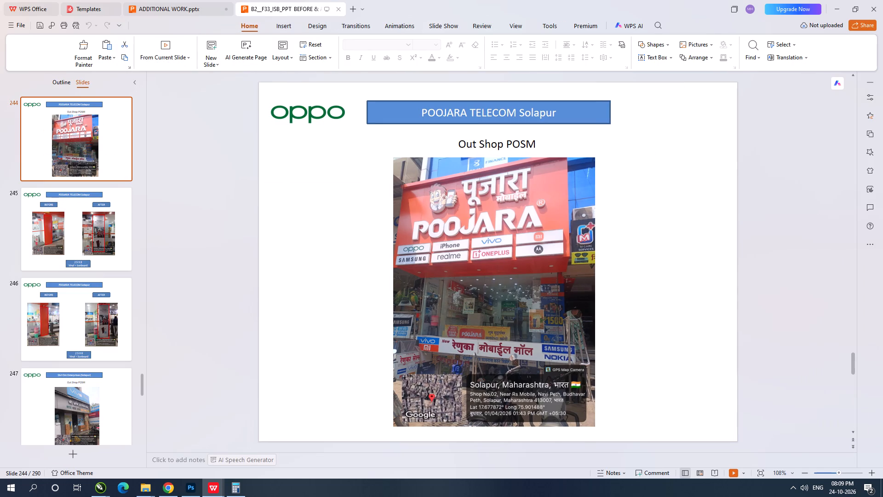
left_click(359, 233)
key("Down")
left_click(75, 311, "shift")
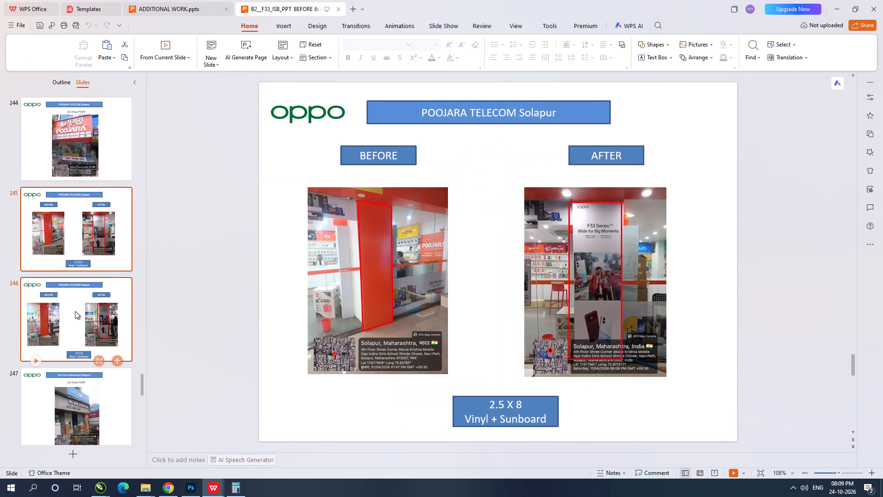
key("ctrl+c")
key("ctrl+c")
key("ctrl+c")
left_click(187, 0)
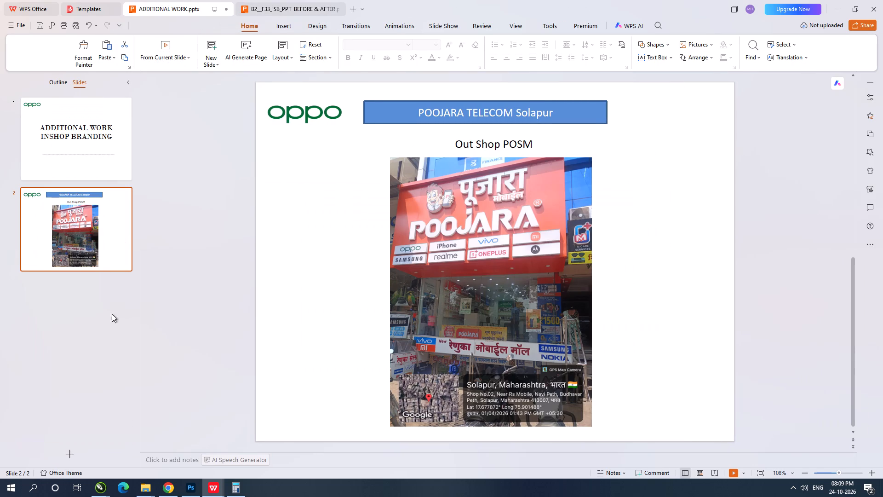
left_click(106, 313)
key("ctrl+v")
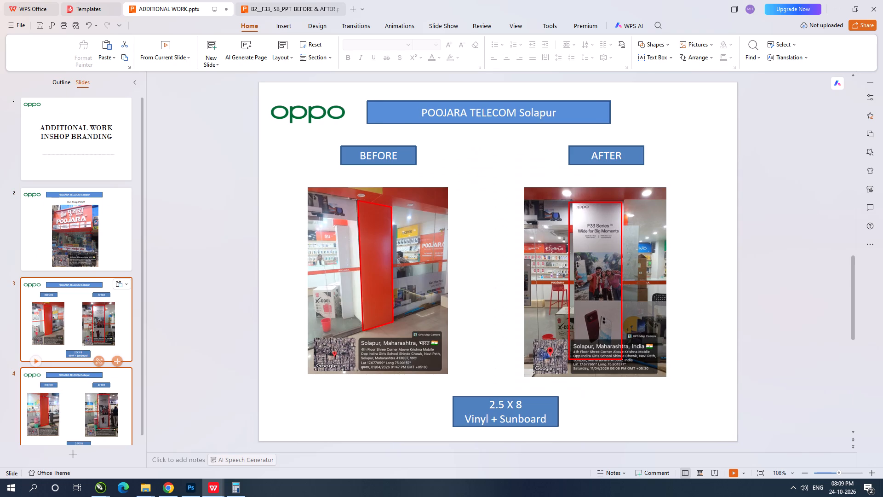
Delete the before photo, its red outline and the BEFORE label from slide 3.
left_click(396, 254)
key("Delete")
left_click(396, 251)
left_click(393, 247)
key("Delete")
left_click_drag(449, 225, 388, 169)
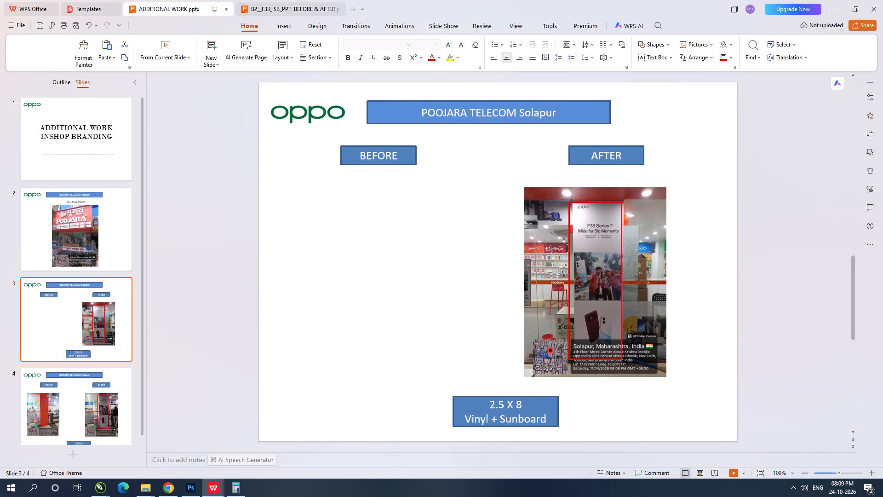
left_click_drag(388, 169, 273, 131)
key("Delete")
Delete the before photo with its red outline and both the BEFORE and AFTER labels from slide 4.
left_click(96, 404)
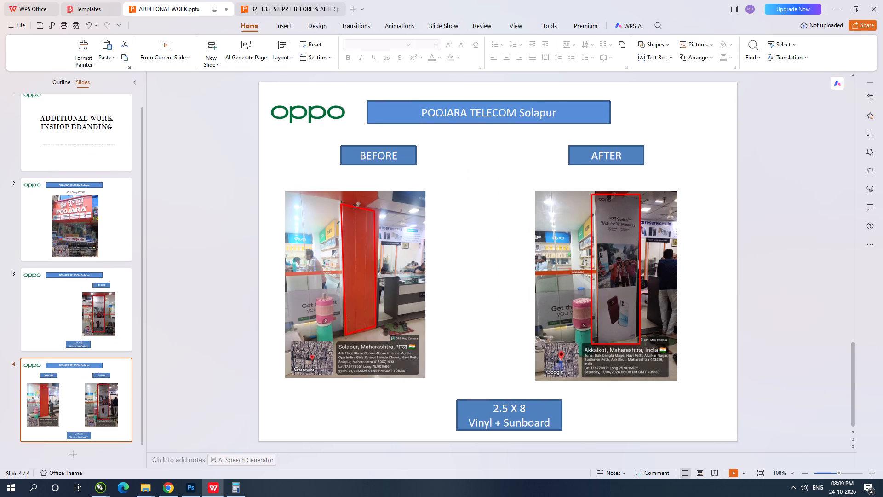
left_click_drag(433, 389, 260, 156)
key("Delete")
left_click_drag(436, 198, 258, 132)
key("Delete")
left_click_drag(709, 174, 451, 122)
key("Delete")
Delete the AFTER label from slide 3.
left_click(73, 312)
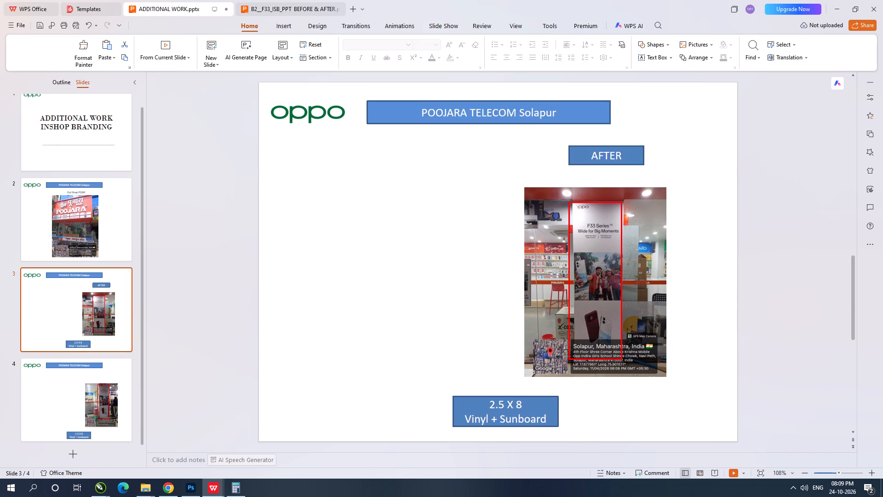
left_click_drag(748, 185, 467, 129)
key("Delete")
left_click(427, 375)
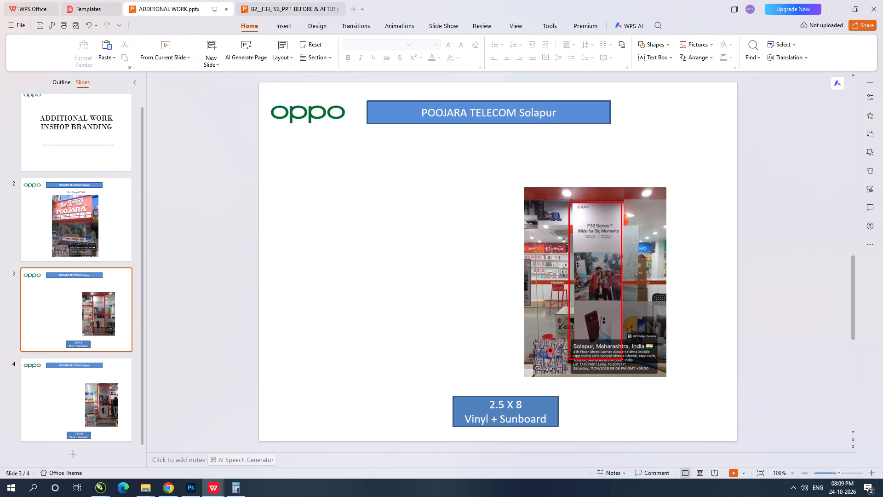
Move slide 3's remaining F33 photo together with its red outline horizontally into the empty left half of the slide.
left_click_drag(710, 380, 424, 130)
left_click_drag(644, 229, 413, 215)
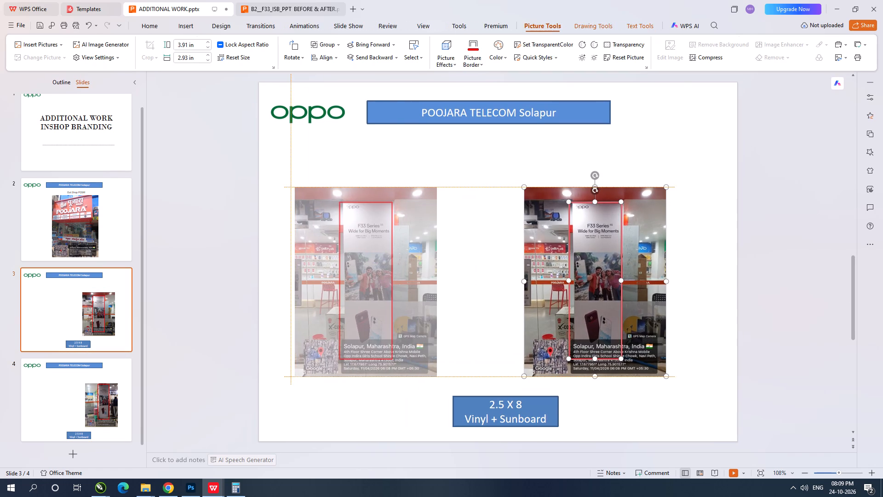
Settle the F33 photo in slide 3's left half and move the 2.5 X 8 Vinyl + Sunboard label centrally beneath it.
left_click_drag(413, 215, 405, 215)
left_click(598, 354)
left_click_drag(632, 356, 337, 472)
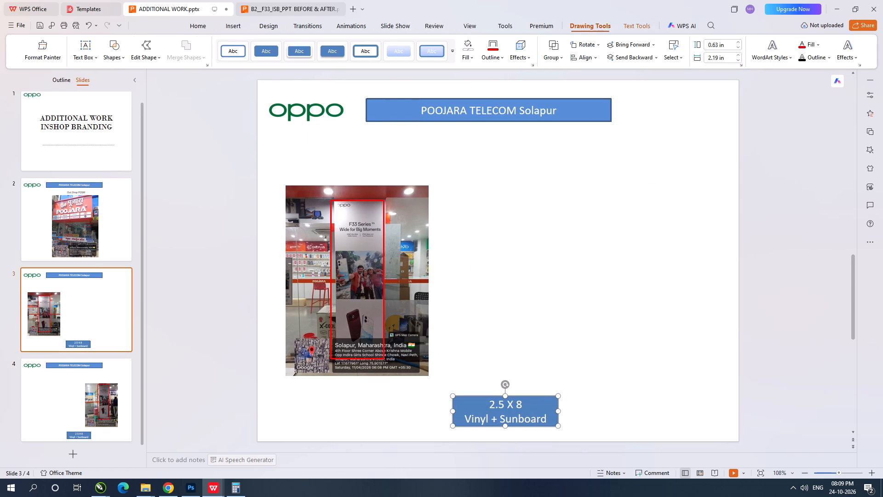
left_click_drag(471, 403, 360, 402)
left_click_drag(480, 395, 333, 395)
left_click(574, 301)
Move slide 4's F33 photo with its red outline onto slide 3, placed in the right half level with the existing photo.
left_click(100, 398)
left_click_drag(742, 394, 731, 388)
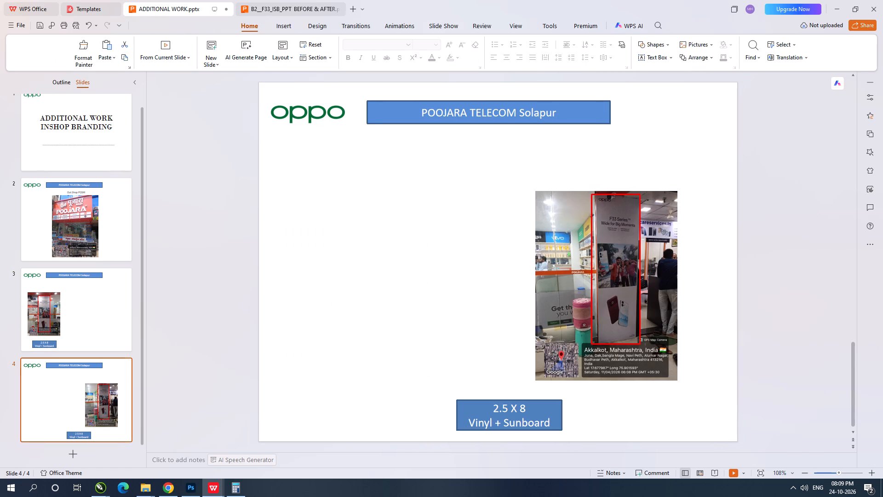
left_click_drag(731, 388, 415, 144)
key("ctrl+x")
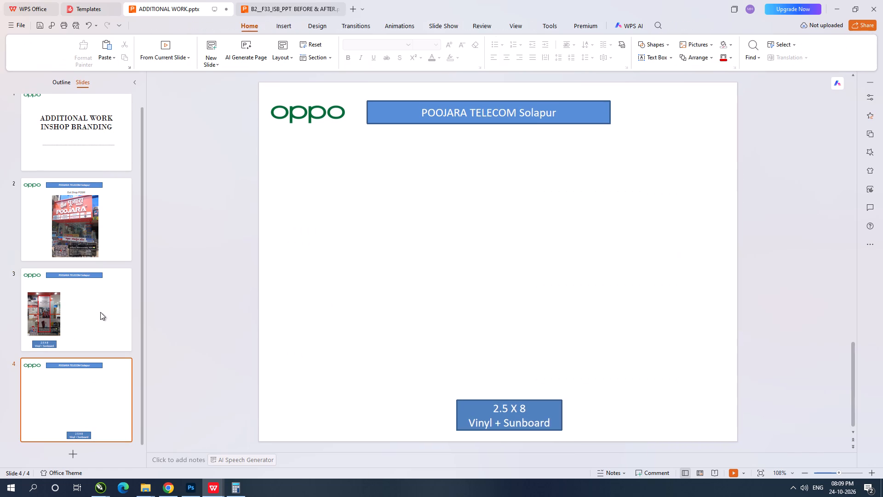
left_click(86, 312)
left_click(474, 257)
key("ctrl+v")
left_click_drag(620, 259, 564, 253)
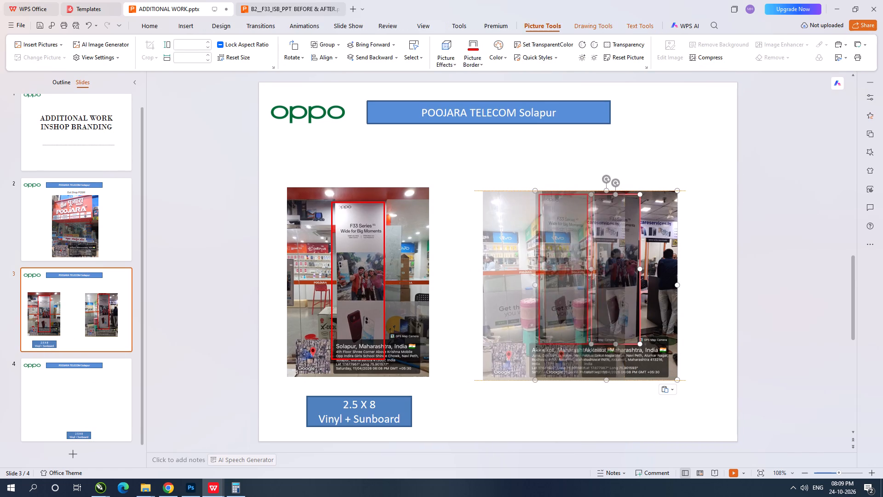
left_click_drag(564, 253, 527, 257)
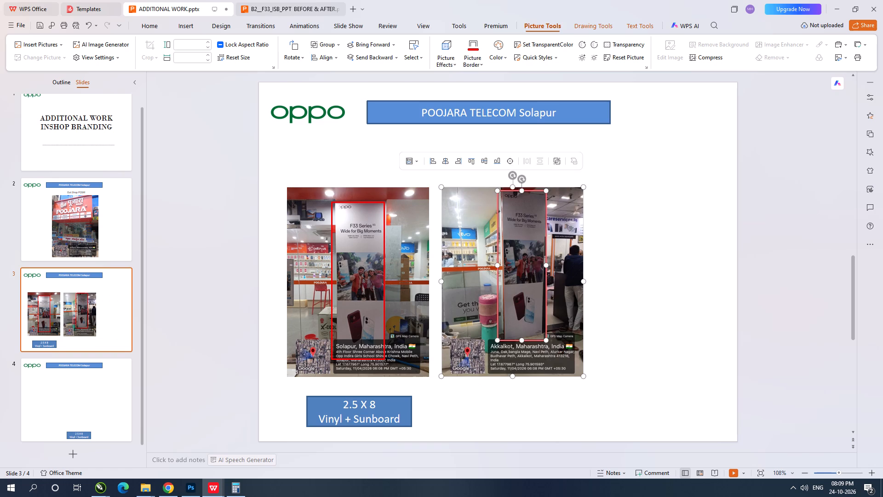
left_click_drag(584, 376, 586, 370)
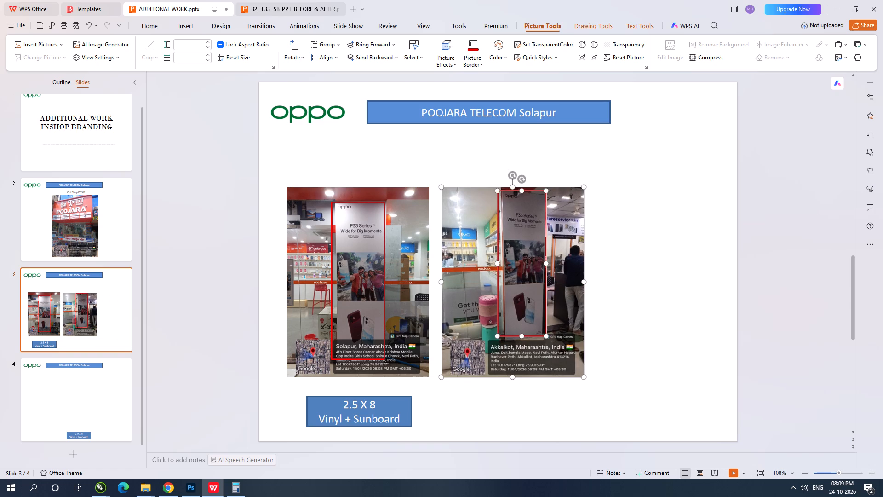
left_click_drag(533, 305, 627, 310)
Move slide 4's 2.5 X 8 Vinyl + Sunboard label onto slide 3, centred beneath the right photo.
left_click(85, 402)
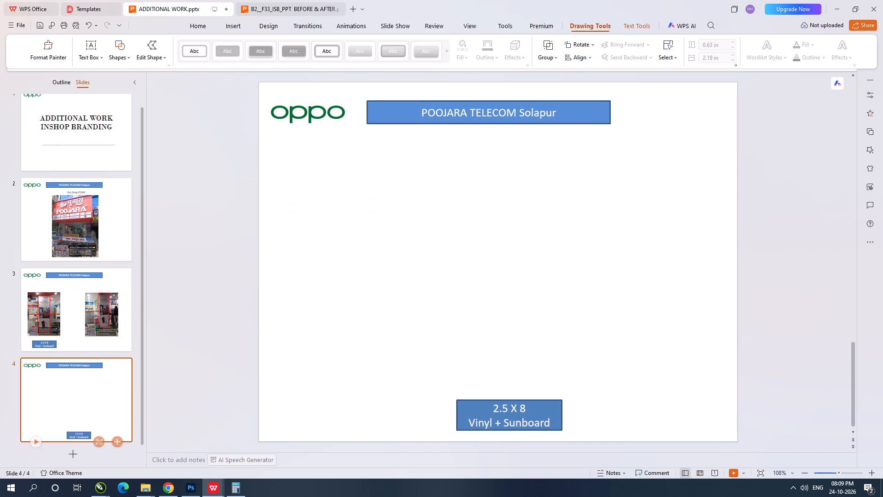
left_click_drag(389, 370, 701, 474)
key("ctrl+x")
left_click(90, 331)
left_click(484, 381)
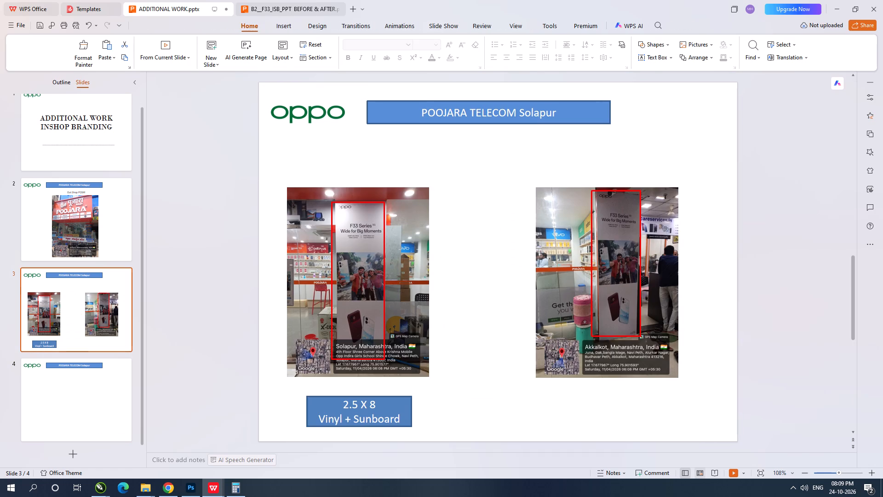
key("ctrl+v")
left_click_drag(550, 399, 641, 399)
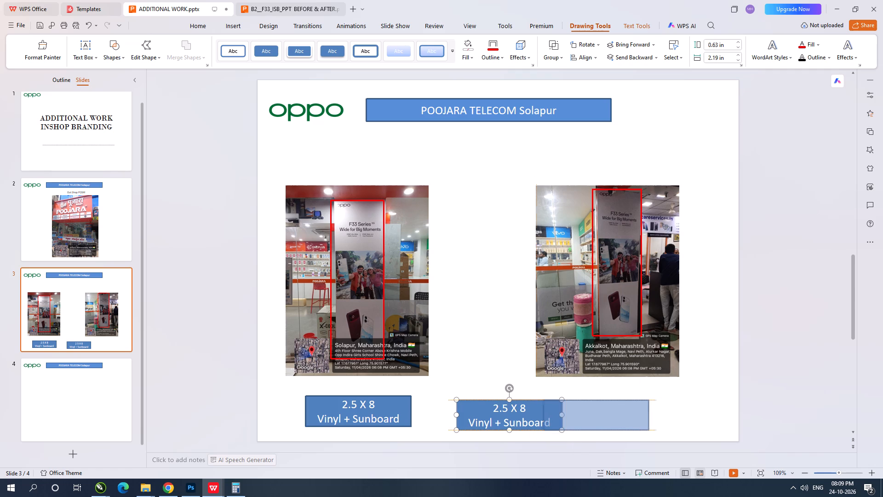
left_click_drag(641, 399, 650, 396)
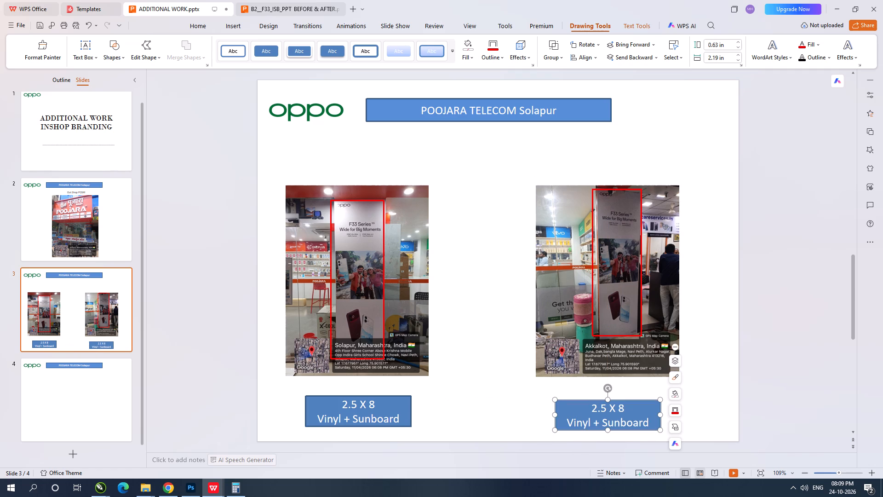
left_click(471, 372)
left_click(759, 330)
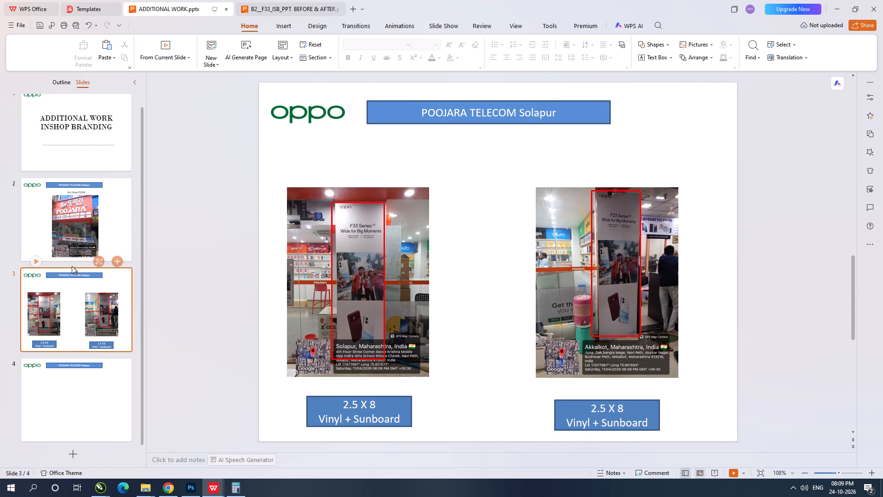
Delete the emptied slide 4.
left_click(92, 387)
key("Delete")
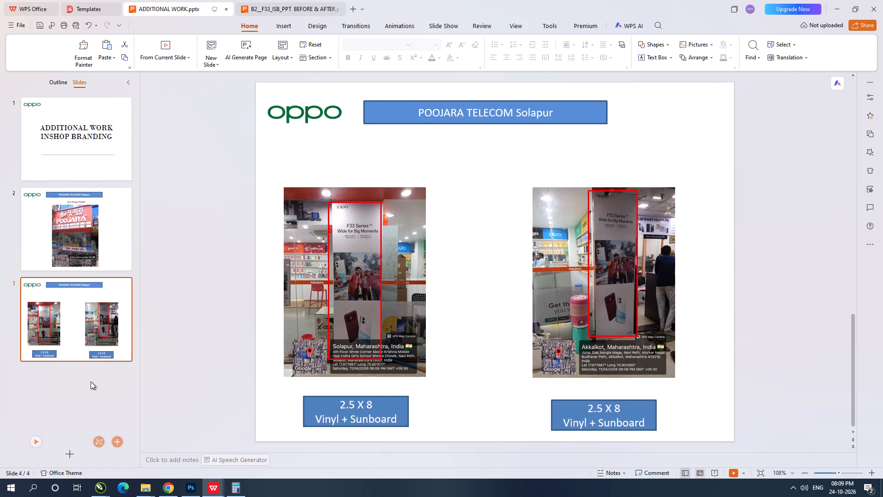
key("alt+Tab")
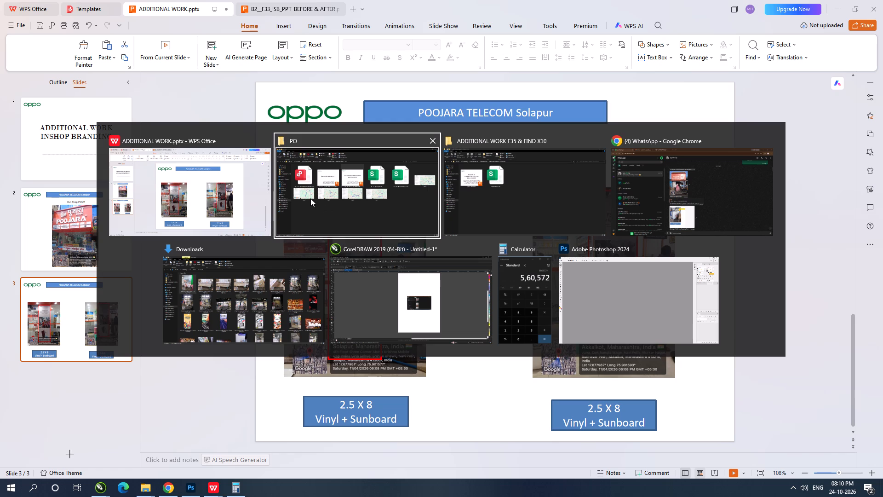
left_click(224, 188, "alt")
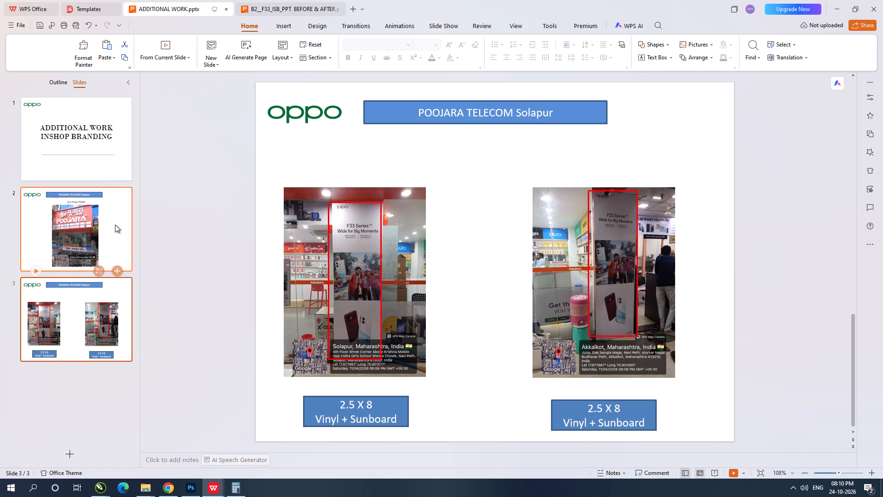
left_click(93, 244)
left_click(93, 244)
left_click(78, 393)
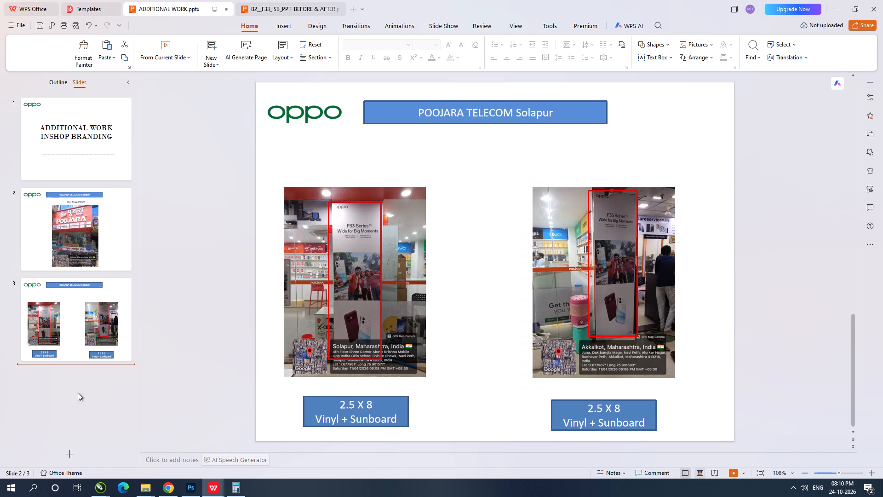
Duplicate slide 3 at the end of the presentation.
left_click(76, 335)
key("ctrl+c")
key("ctrl+v")
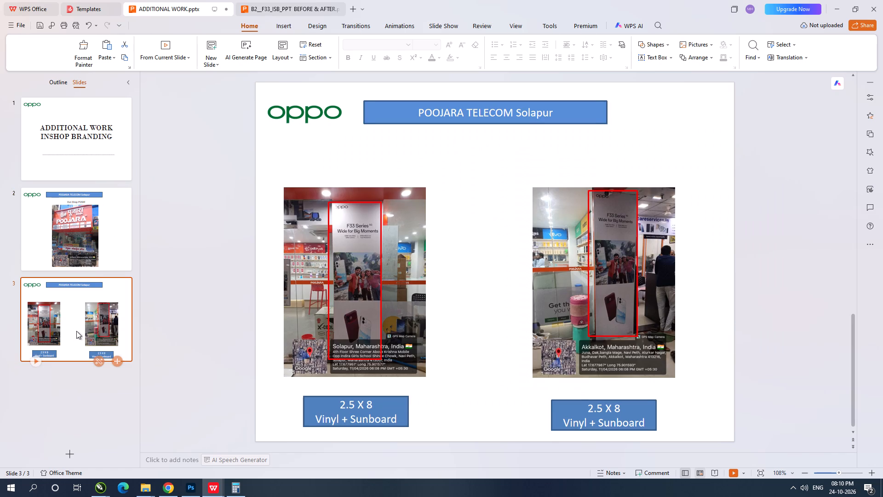
Delete the left photo and both red outlines from slide 4.
left_click(79, 410)
left_click(358, 278)
left_click_drag(239, 160, 764, 377)
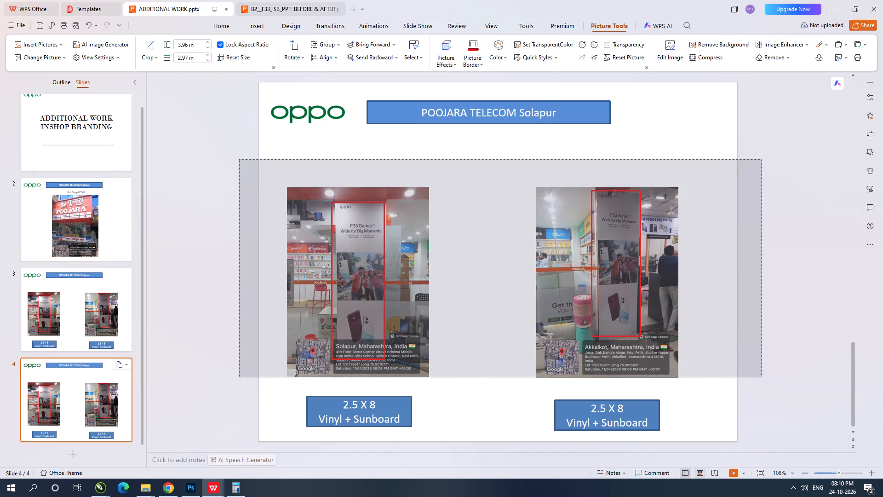
left_click_drag(764, 377, 771, 377)
key("Delete")
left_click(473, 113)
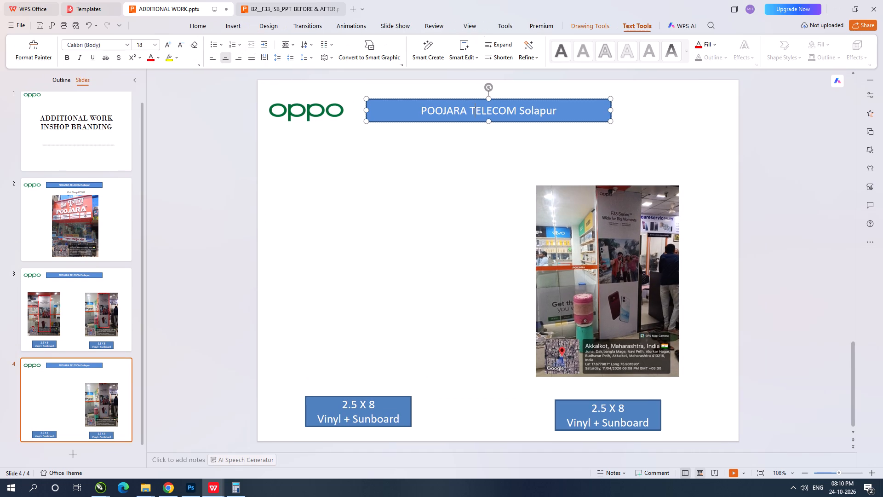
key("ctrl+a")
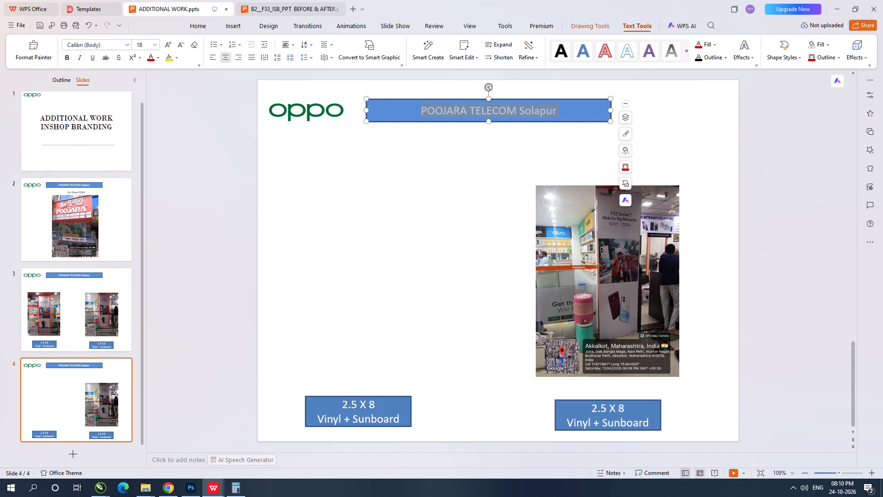
Switch to File Explorer and open the 10 October folder in TIFF JOB = 2026 on network drive Y.
key("alt+Tab")
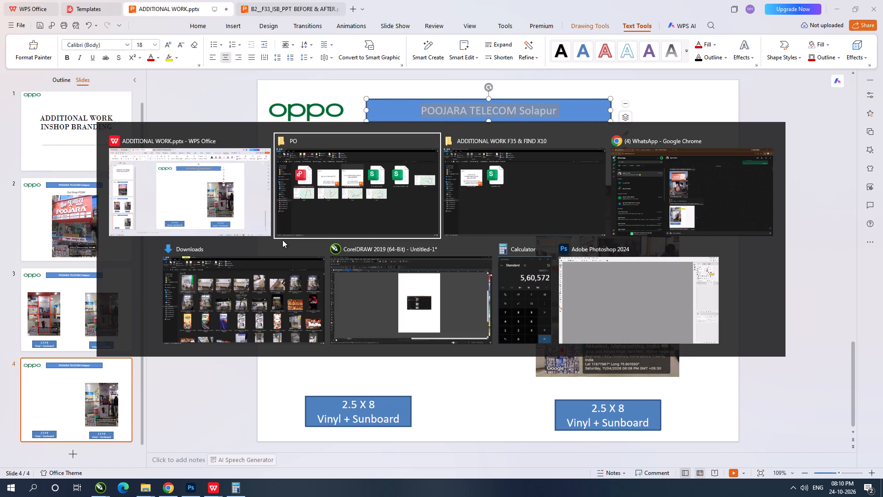
left_click(367, 221, "alt")
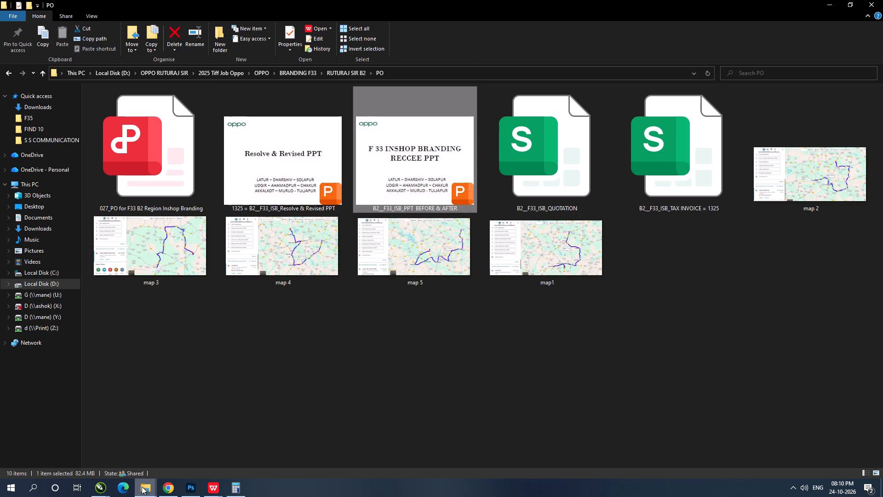
left_click(143, 490)
left_click(235, 445)
left_click(33, 118)
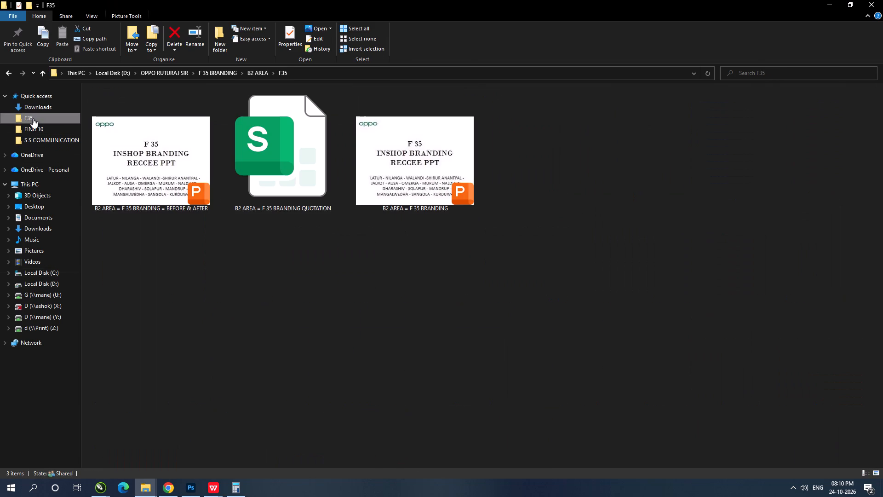
left_click(42, 186)
left_click(251, 295)
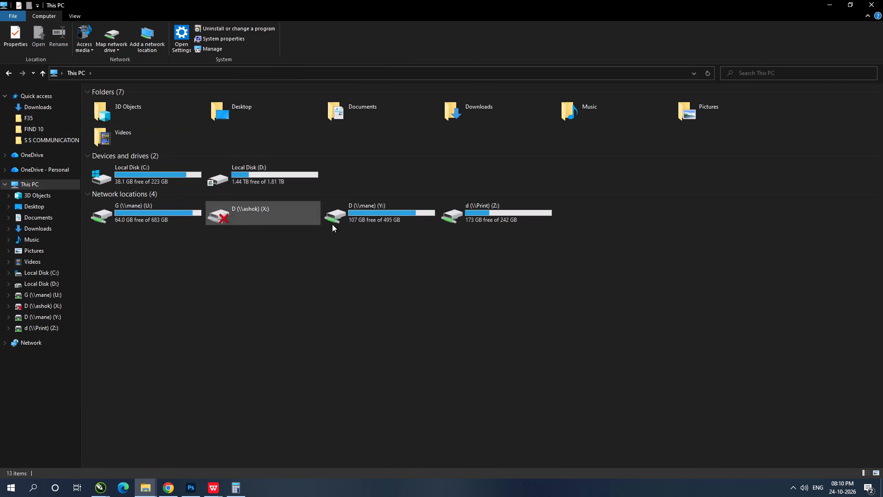
double_click(393, 221)
double_click(178, 295)
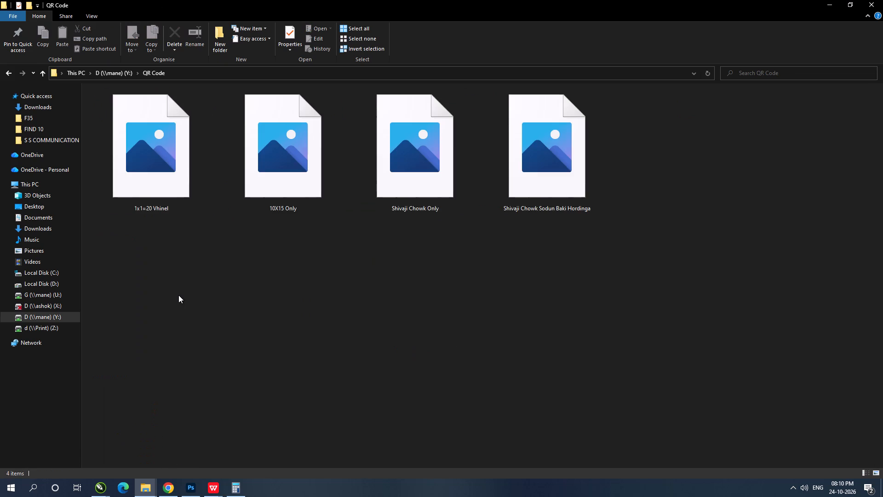
key("BackSpace")
double_click(319, 320)
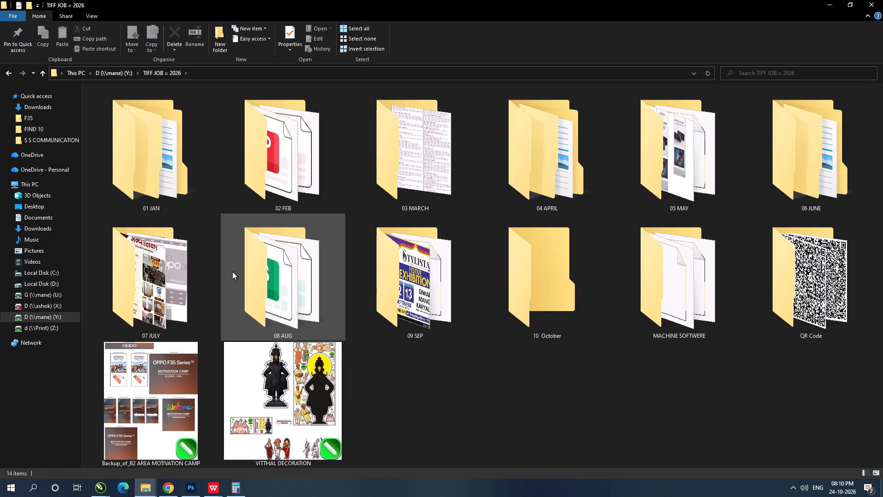
double_click(539, 294)
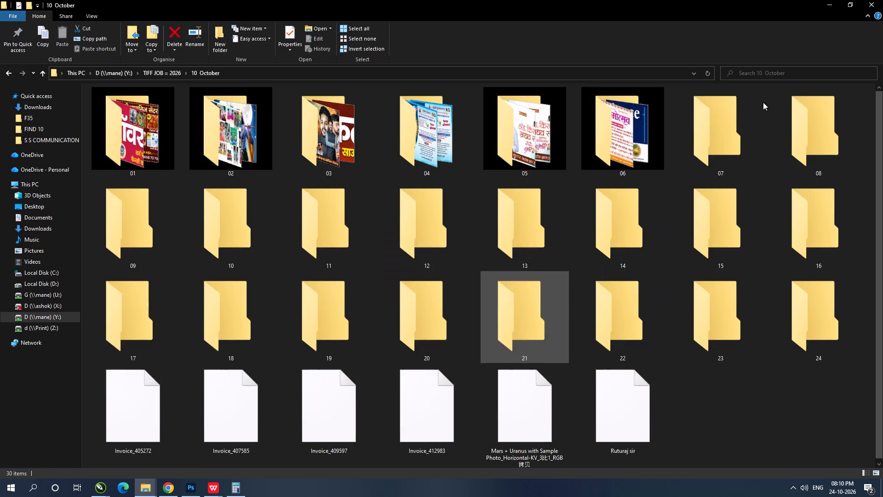
Search the folder for "5 mm" and copy the first "22 inch X 34 inch = 2 Vinyl + 5 mm Fome" poster image.
left_click(780, 75)
type("5 mm")
key("Return")
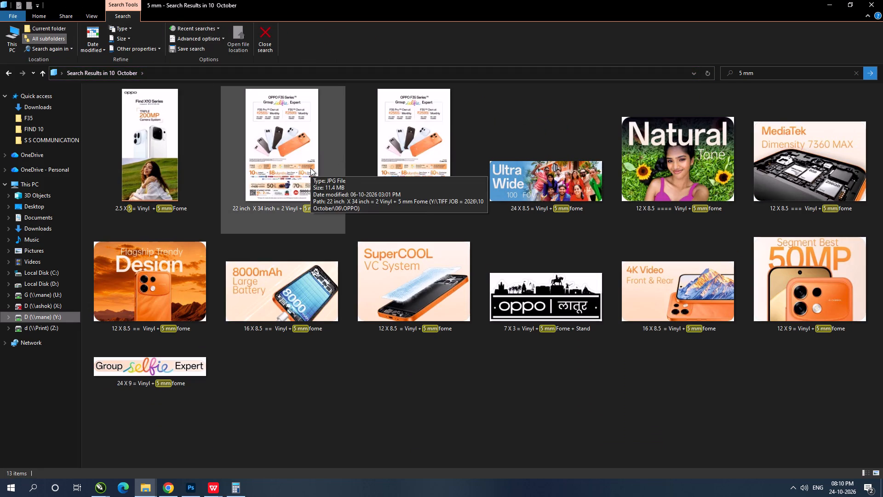
left_click(310, 168)
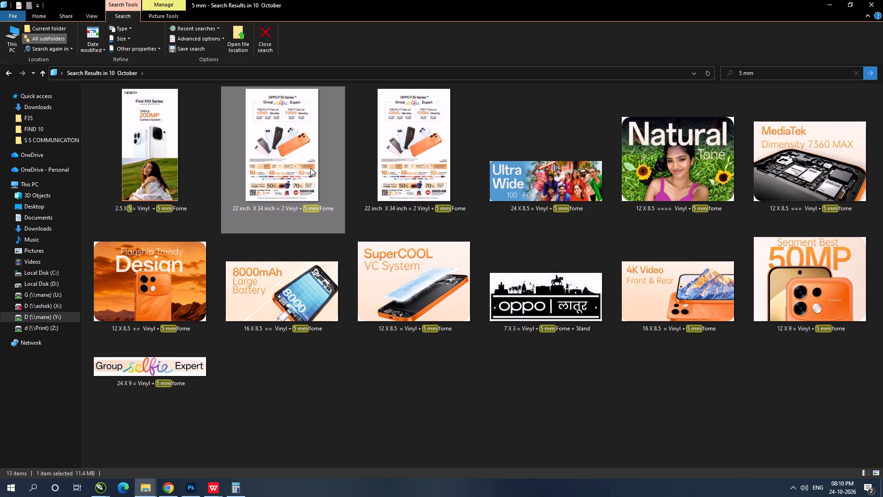
key("ctrl+c")
key("ctrl+c")
key("ctrl+c")
Switch back to WPS Office and replace slide 4's remaining shop photo with the copied OPPO F35 Series poster.
key("alt+Tab")
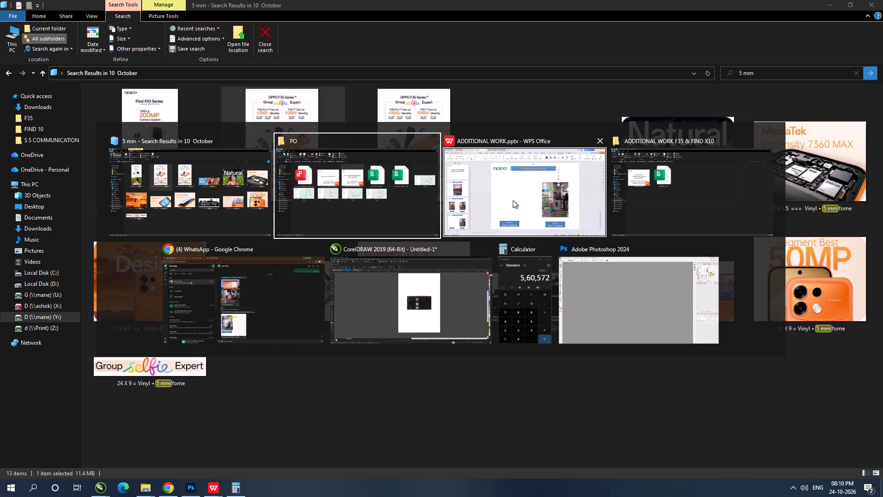
left_click(513, 200, "alt")
left_click(433, 239)
left_click(76, 411)
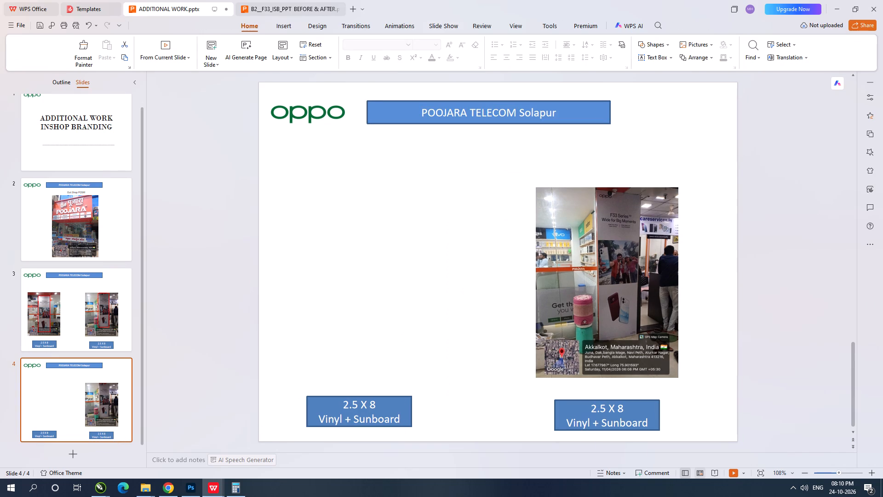
left_click(683, 282)
left_click(564, 269)
key("Delete")
left_click(436, 260)
key("ctrl+v")
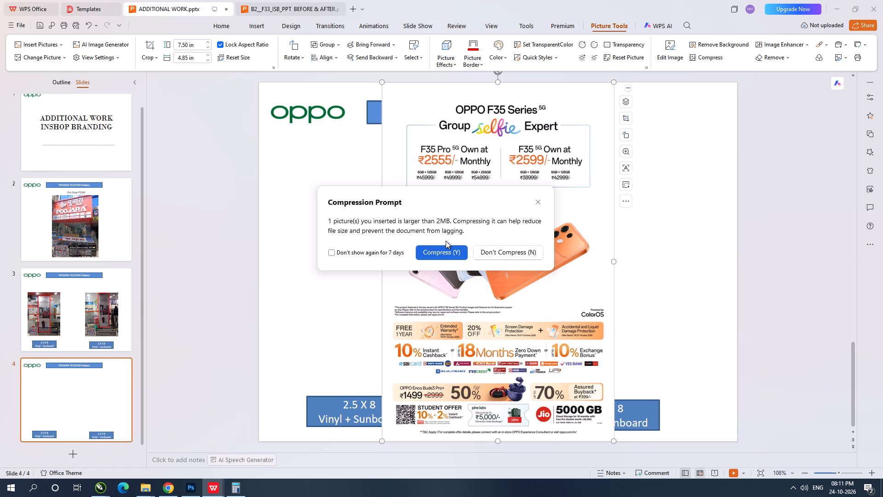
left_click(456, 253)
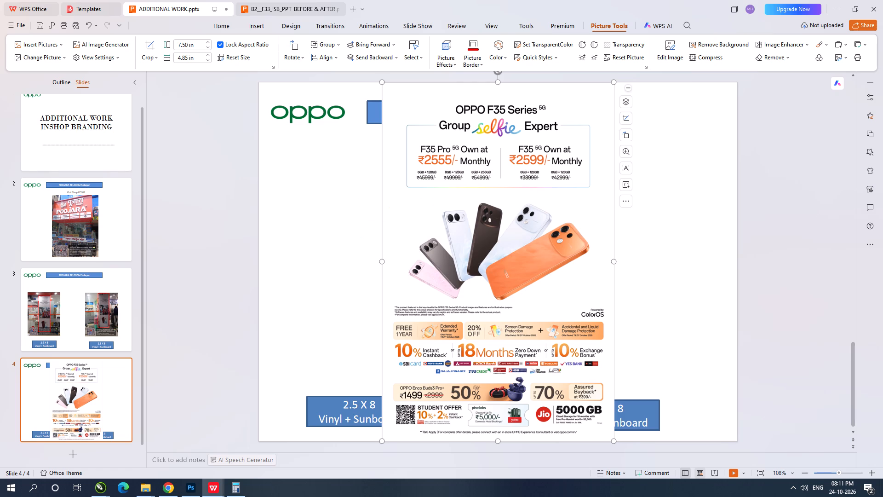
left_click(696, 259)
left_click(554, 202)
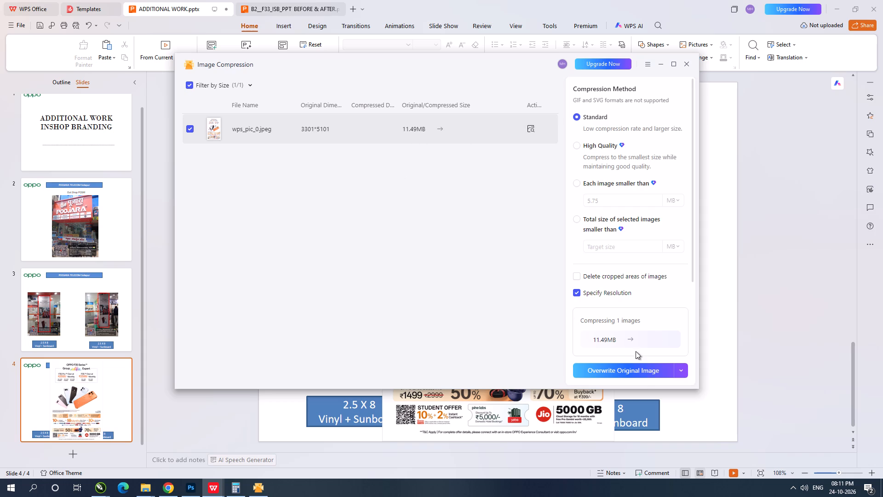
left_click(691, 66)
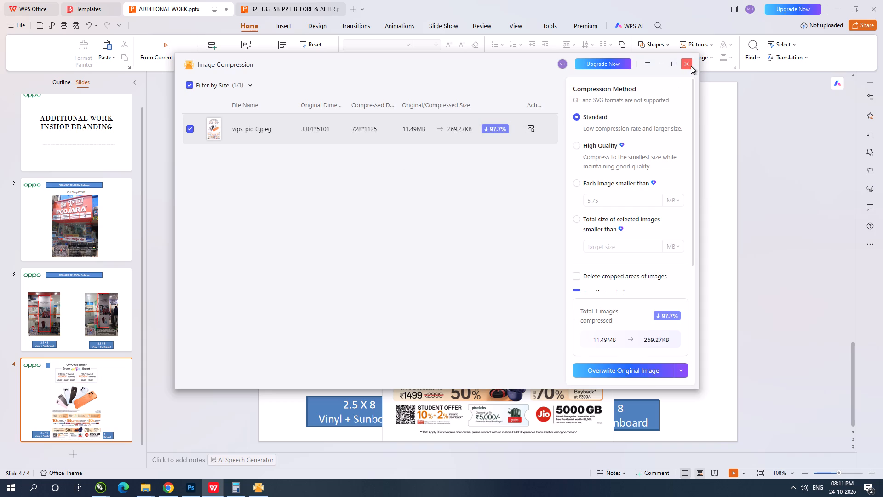
Close the Image Compression window without overwriting the original poster image.
left_click(466, 254)
left_click(688, 64)
left_click(524, 251)
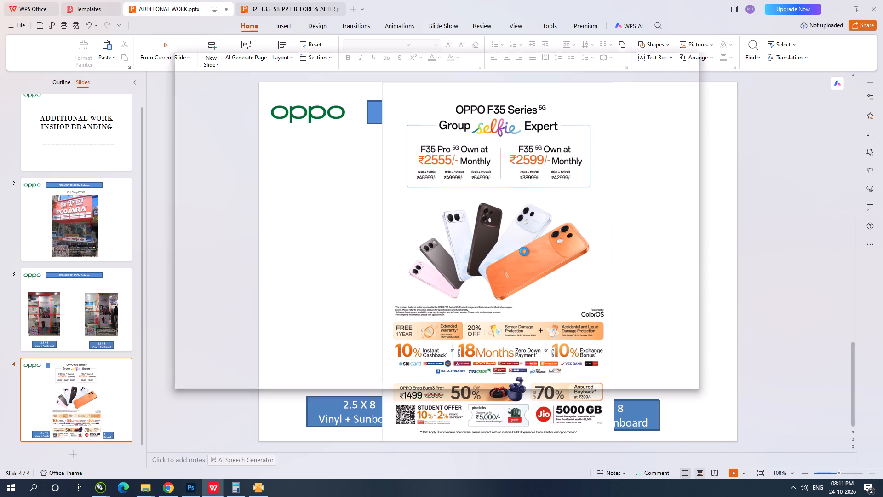
Shrink the OPPO F35 Series poster on slide 4 to about 4.40 by 2.85 in and place it above the left caption.
left_click(505, 180)
left_click_drag(614, 81, 608, 86)
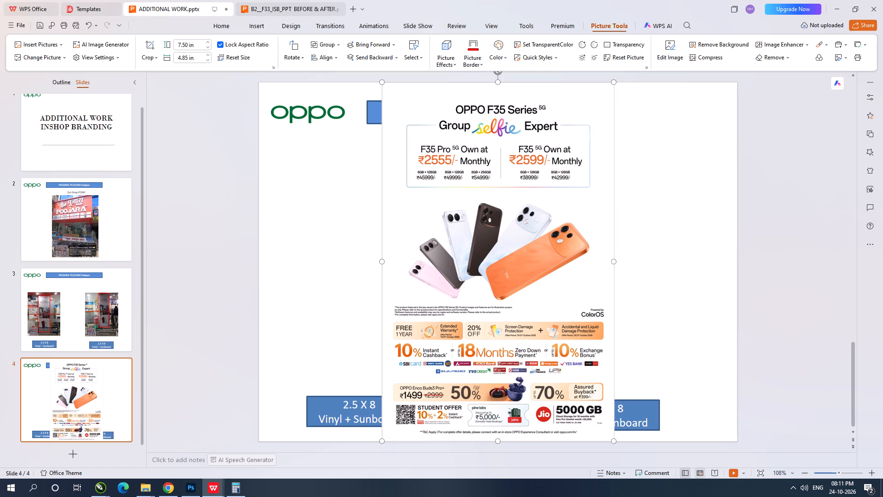
left_click_drag(608, 86, 550, 155)
left_click(647, 274)
left_click_drag(510, 237, 396, 244)
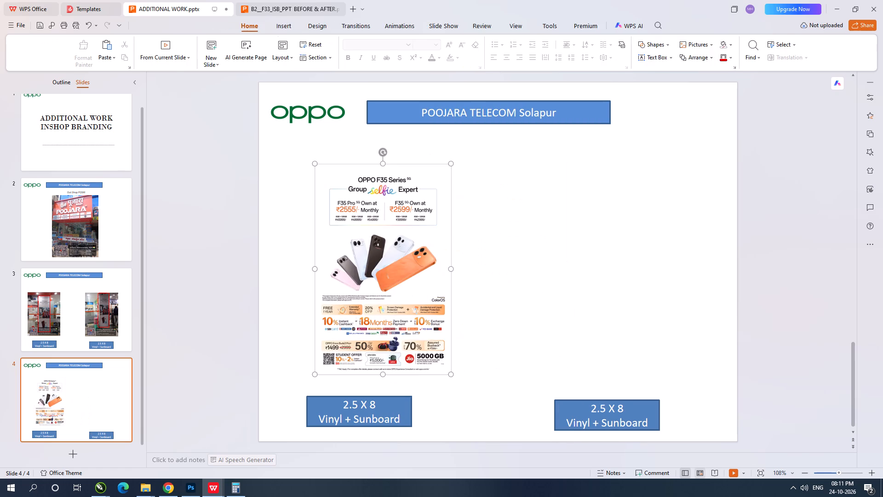
left_click_drag(385, 255, 368, 253)
left_click_drag(374, 265, 385, 270)
left_click_drag(374, 339, 367, 334)
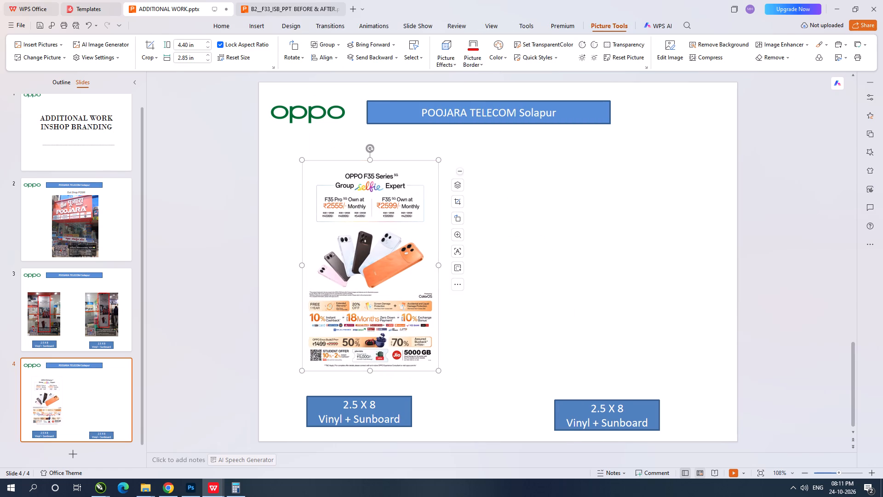
Replace the text of the caption below the poster with "2 X 3 Vinyl + Sunboard".
left_click(374, 402)
key("ctrl+a")
type("2 X 3")
type("=")
key("space")
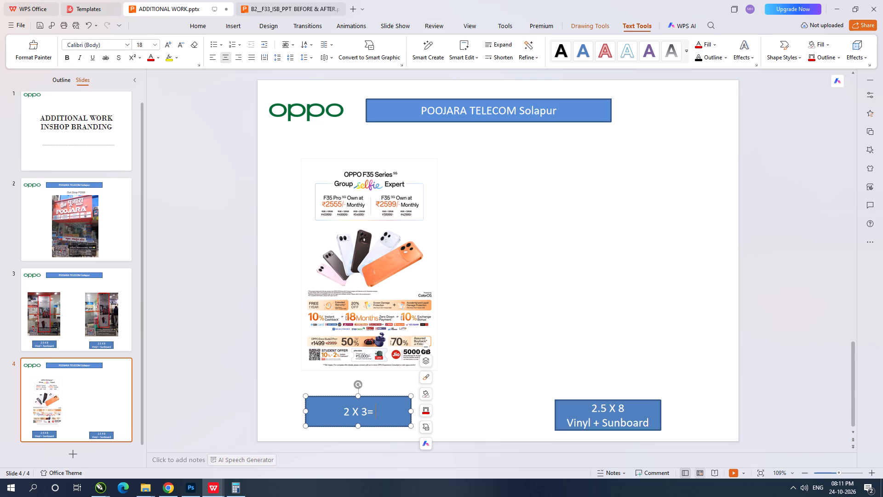
key("BackSpace")
key("BackSpace")
key("space")
type("3")
key("space")
key("BackSpace")
key("BackSpace")
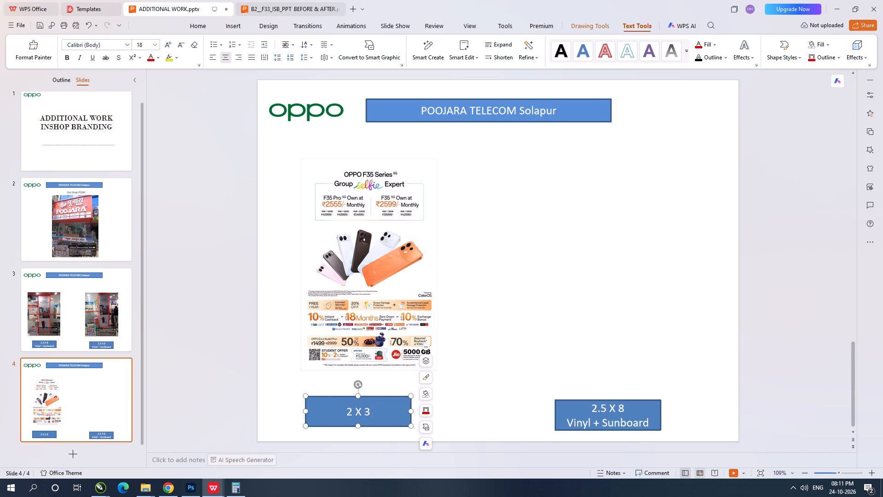
type("Vinyl")
key("space")
type("+ FOmme")
key("BackSpace")
key("BackSpace")
key("BackSpace")
key("BackSpace")
key("BackSpace")
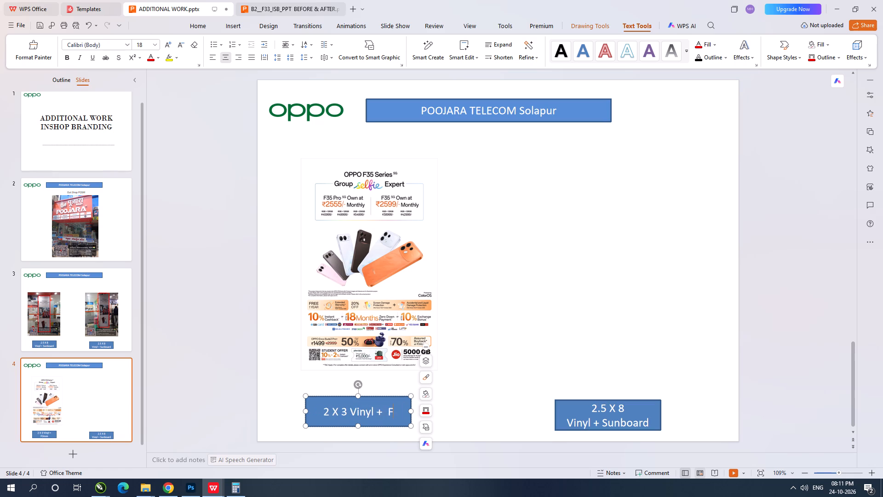
type("Fome")
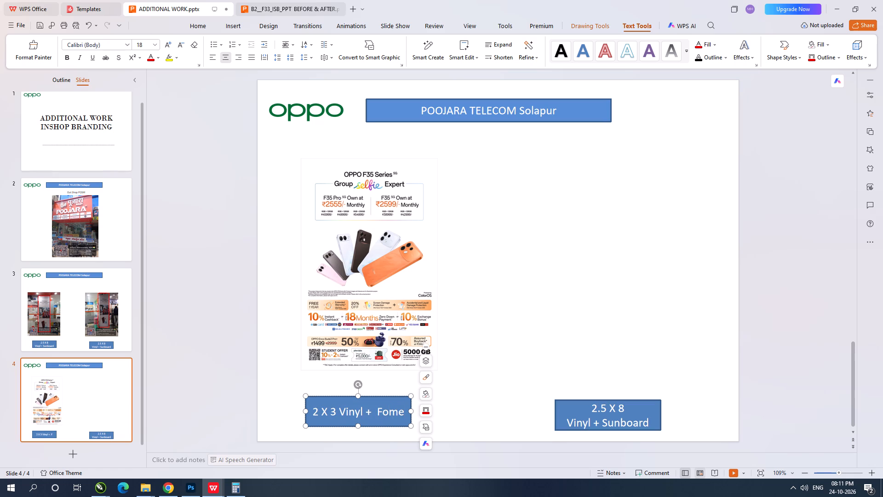
key("BackSpace")
key("BackSpace")
key("BackSpace")
key("BackSpace")
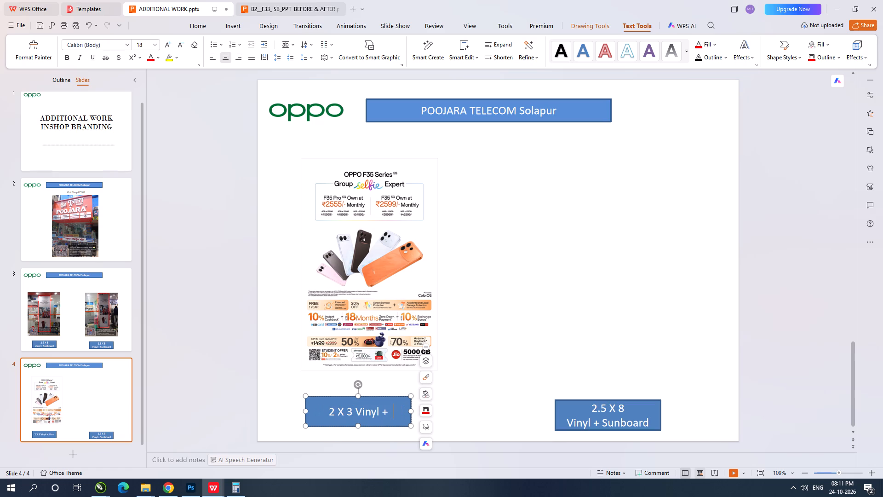
type("Sunboard")
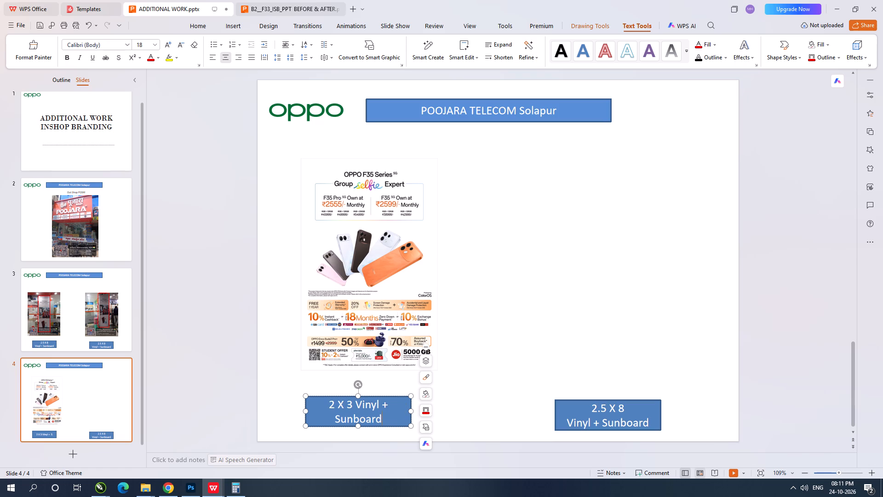
key("space")
Insert "5 mm" before "Sunboard" in the poster's caption.
key("Home")
type("5")
key("space")
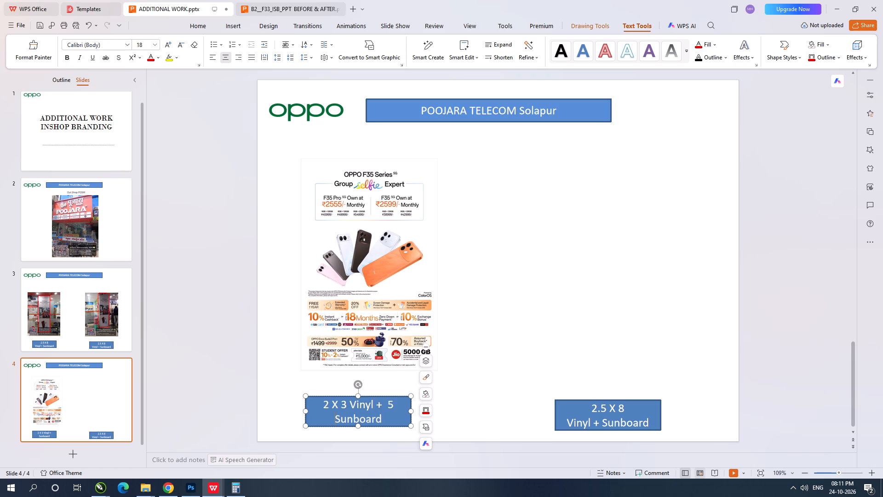
type("mm")
key("space")
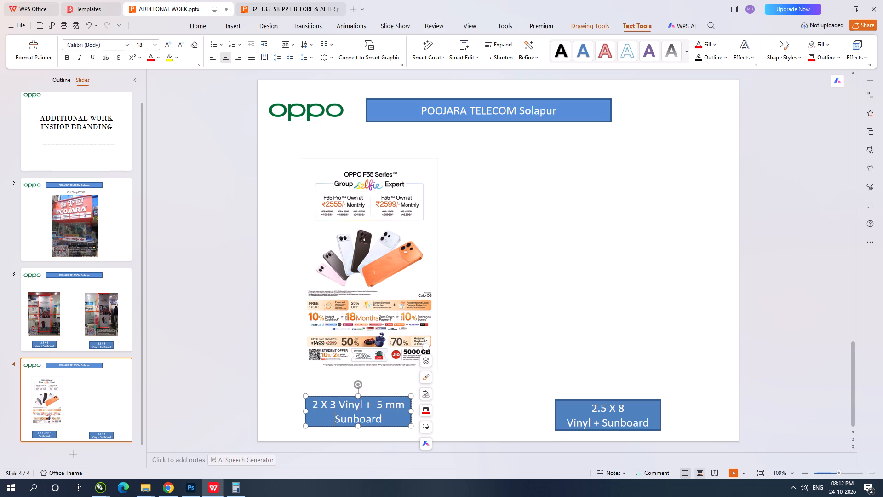
Widen the caption box to about 3.10 in and split its text into two lines, "2 X 3" and "Vinyl + 5 mm Sunboard".
left_click(377, 407)
key("Return")
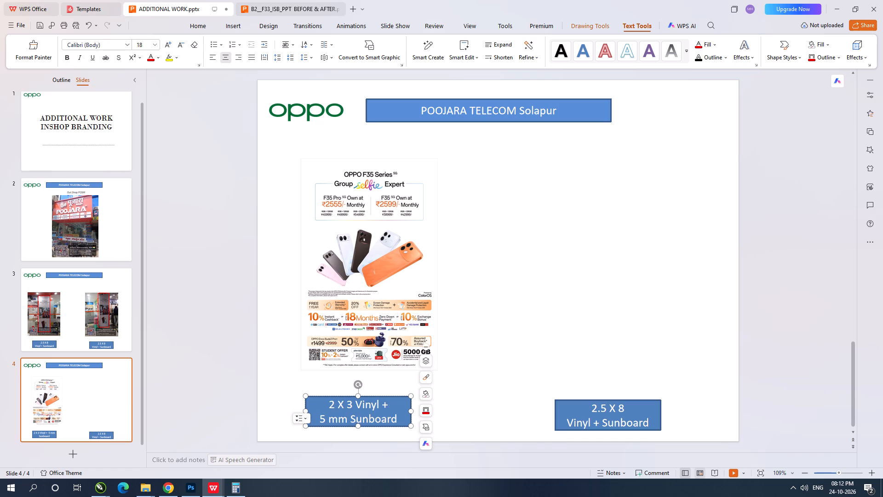
left_click_drag(412, 410, 435, 414)
left_click(355, 405)
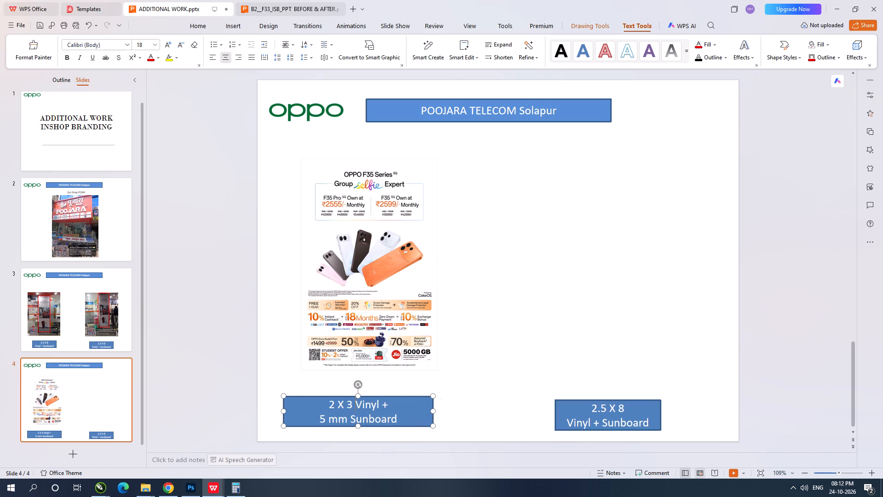
key("Return")
key("Down")
key("Home")
key("BackSpace")
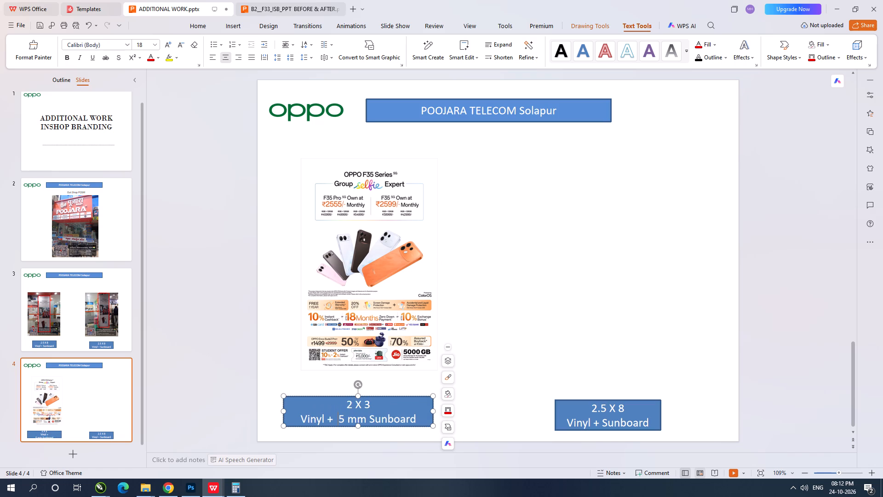
Delete the unused "2.5 X 8 Vinyl + Sunboard" caption from slide 4.
left_click(606, 278)
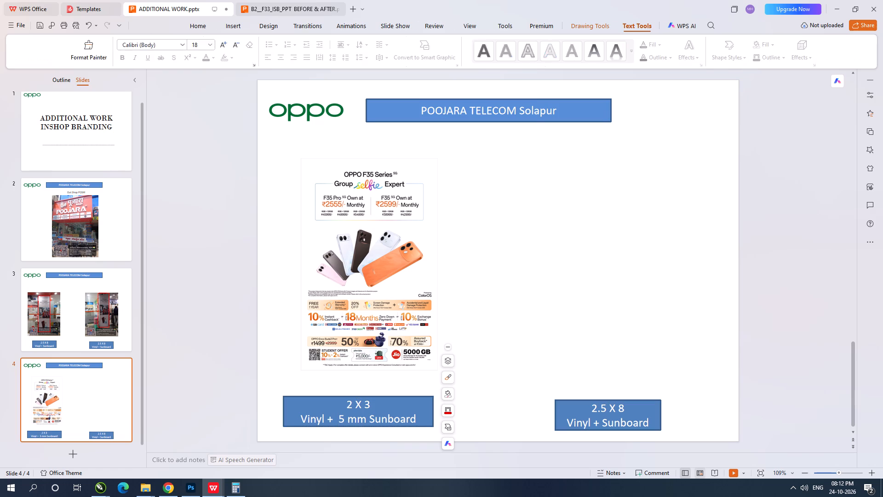
left_click_drag(530, 361, 778, 495)
key("Delete")
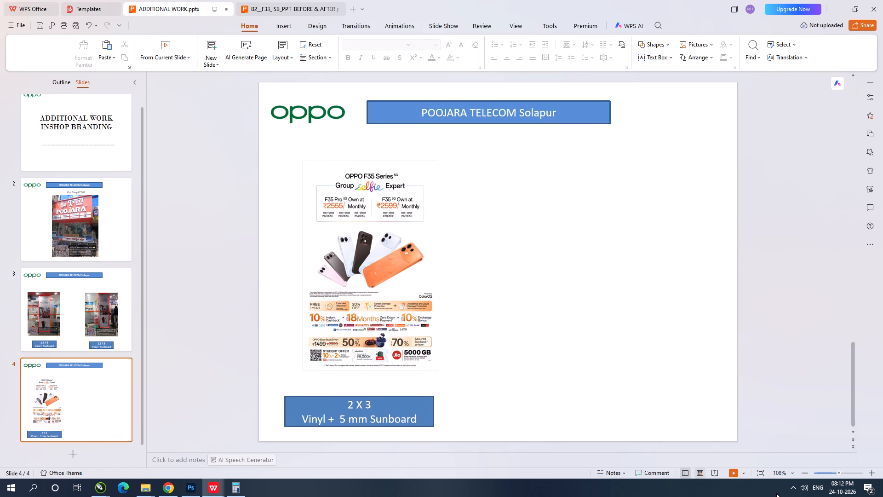
Append "= 2 Qty" to the first line of the poster's caption.
left_click(376, 405)
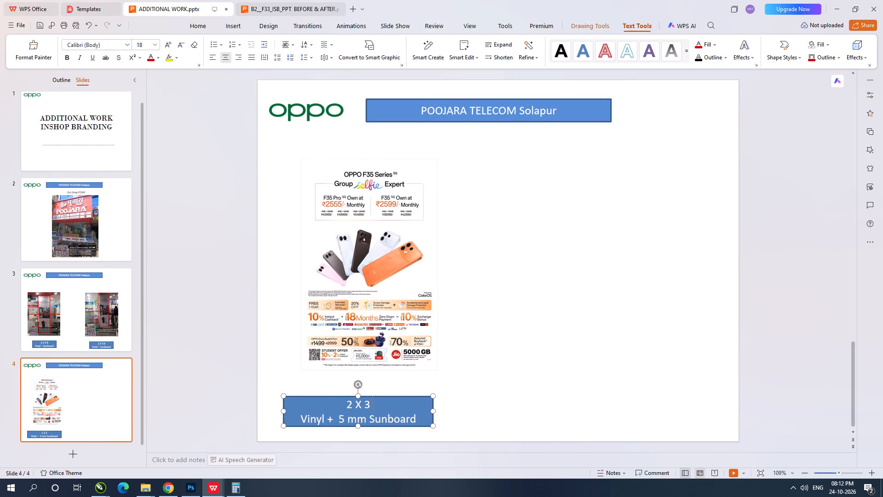
type("= 2")
key("space")
type("Qty")
left_click(615, 317)
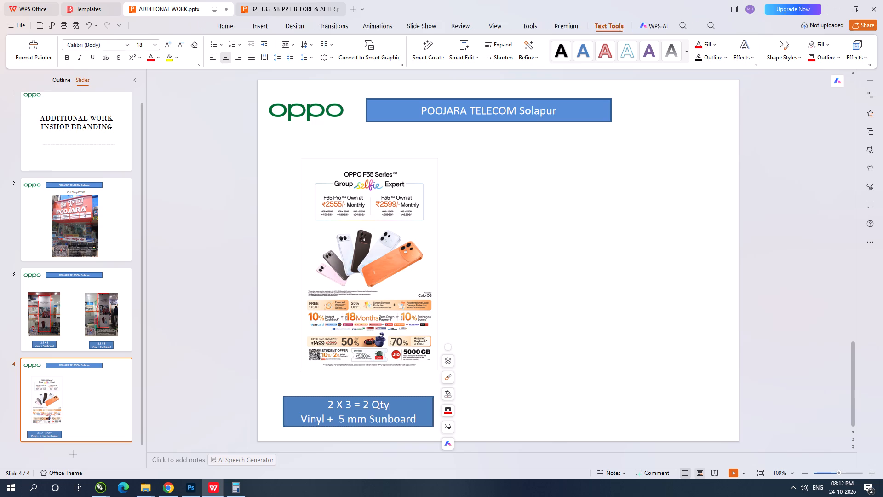
left_click(568, 323)
Nudge the caption box slightly upward, closer to the poster.
left_click_drag(530, 380, 187, 468)
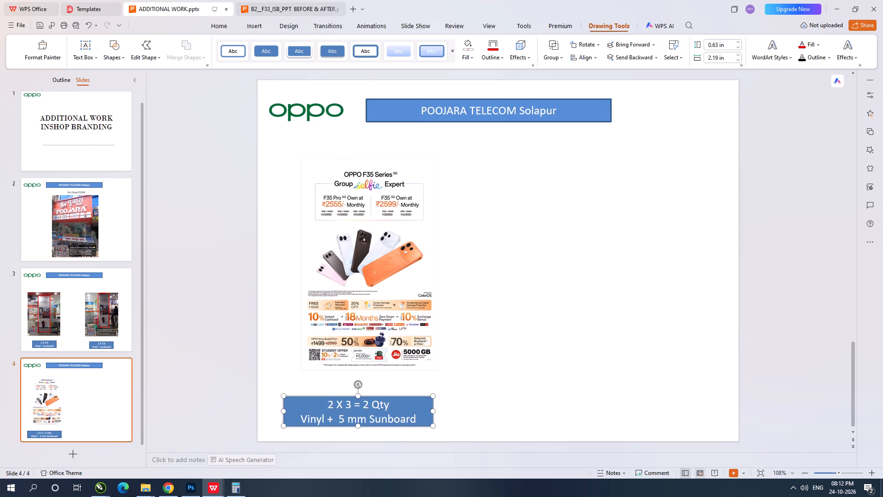
key("Up")
key("Up")
Move the poster to the horizontal centre of slide 4 and enlarge it to fill the space below the shop-name banner.
left_click(392, 256)
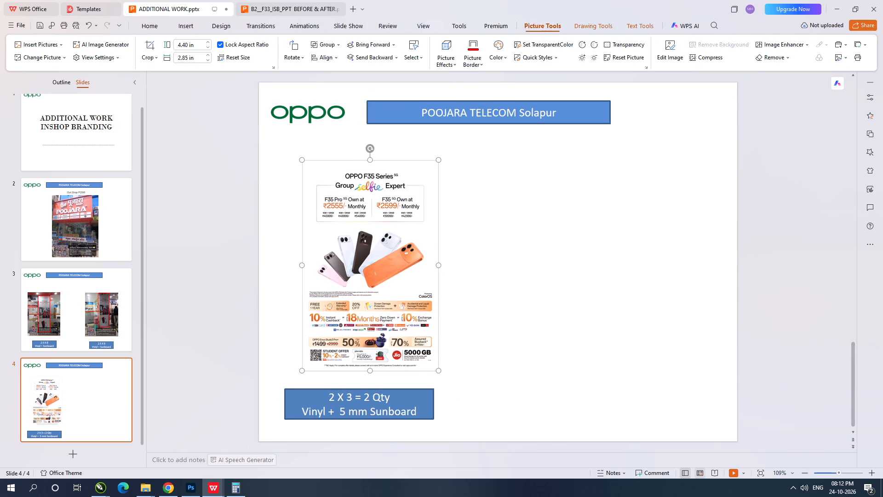
left_click_drag(371, 240, 491, 253)
left_click_drag(559, 161, 576, 147)
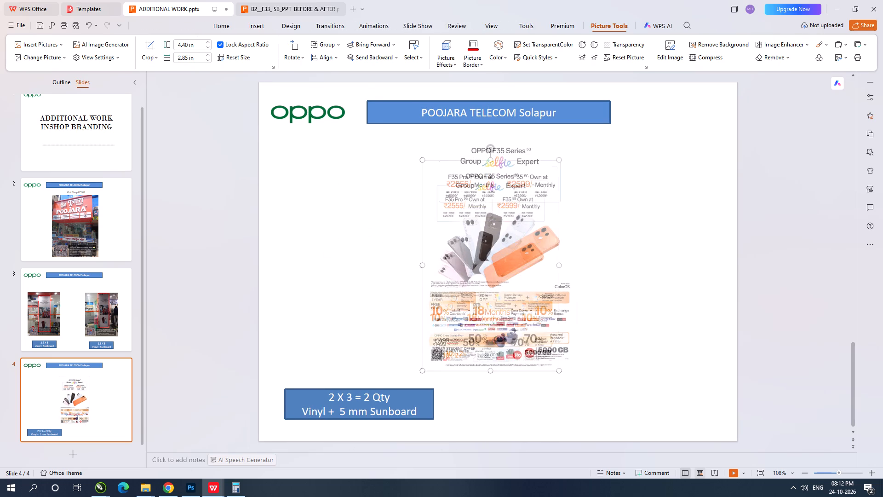
left_click_drag(576, 147, 579, 144)
left_click_drag(531, 227, 522, 229)
Move the "2 X 3 = 2 Qty" caption so it sits centred below the poster.
left_click_drag(210, 383, 605, 462)
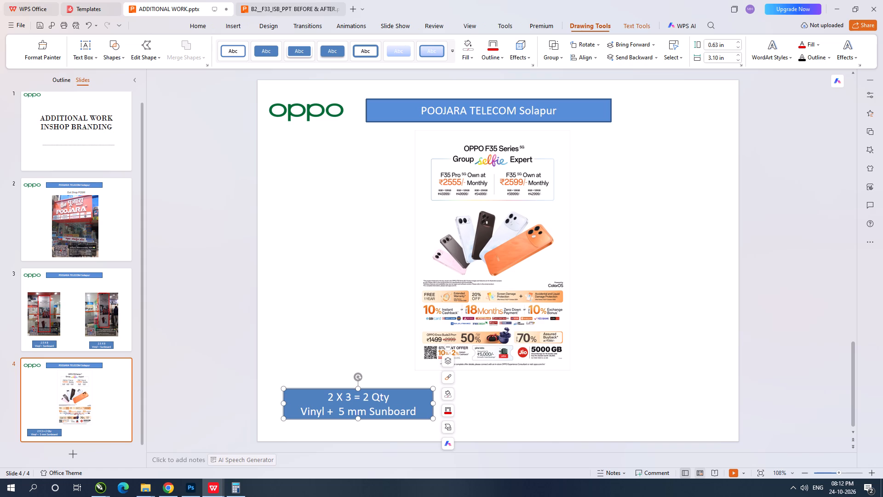
left_click(403, 390)
left_click_drag(403, 388, 548, 393)
left_click(651, 341)
Save the ADDITIONAL WORK presentation.
left_click(112, 381)
key("ctrl+s")
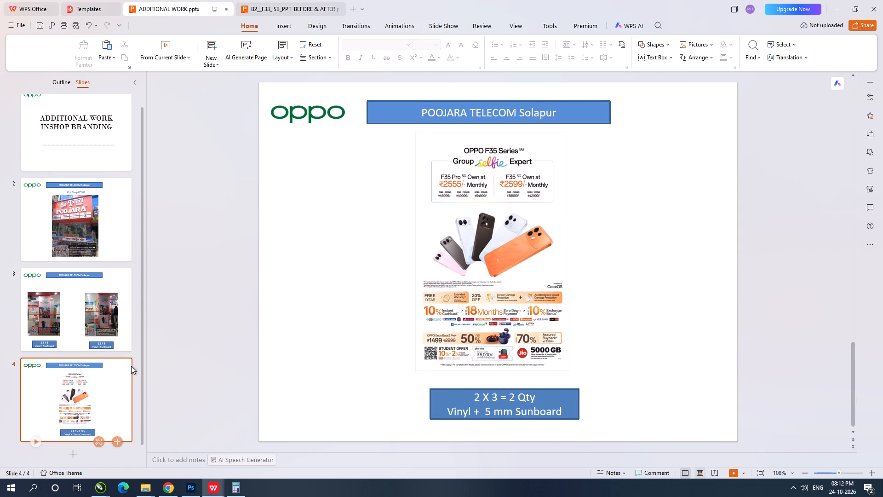
left_click(304, 190)
Switch to the File Explorer window with the "5 mm" search results for the 10 October folder.
key("alt+Tab")
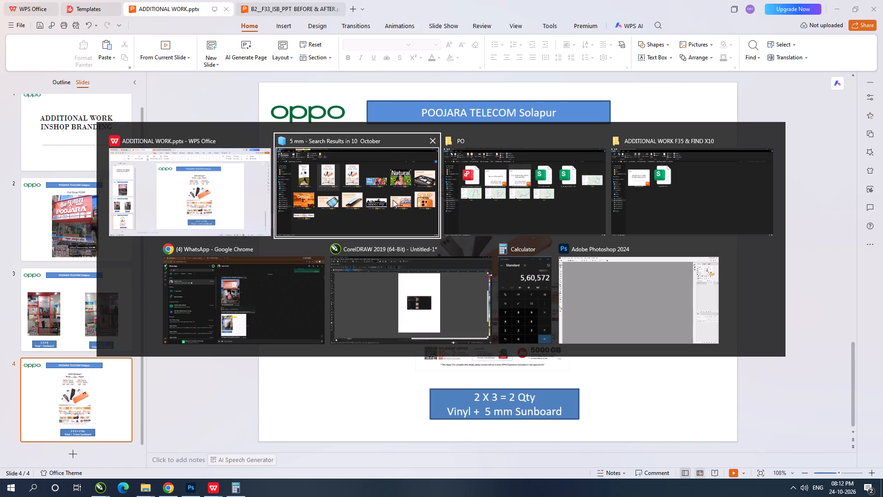
left_click(360, 195, "alt")
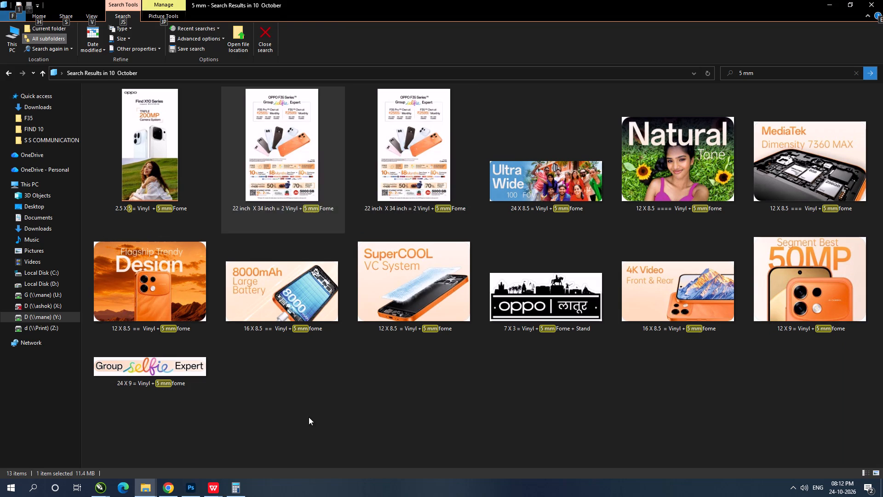
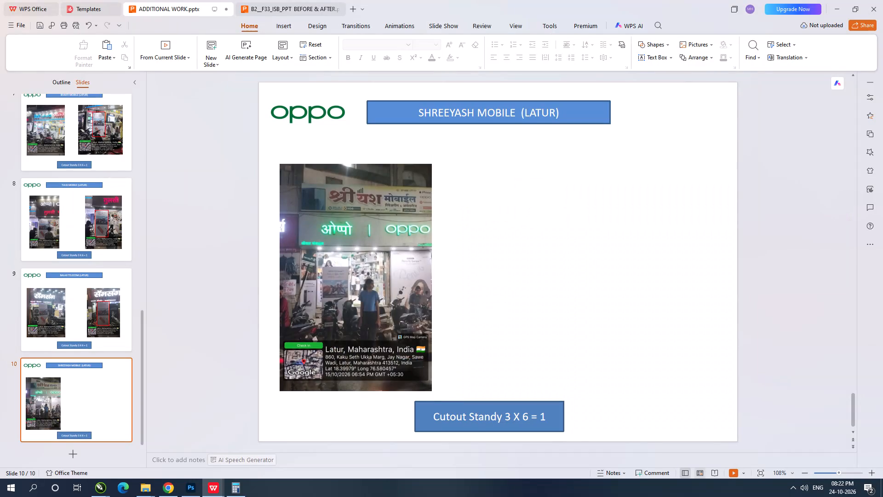
Paste the second SHREEYASH MOBILE shop photo onto slide 10 and scale it to match the first photo's height, placed beside it.
key("ctrl+v")
left_click_drag(600, 82, 532, 162)
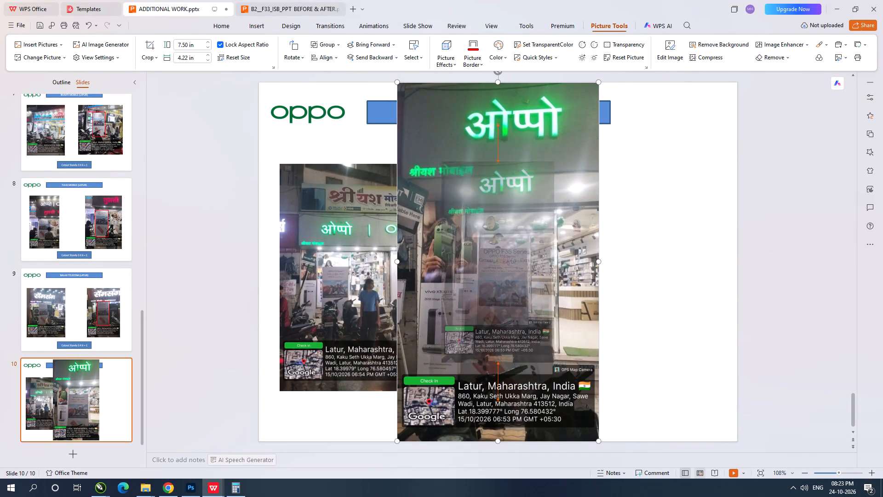
left_click_drag(500, 201, 500, 207)
left_click_drag(500, 207, 500, 202)
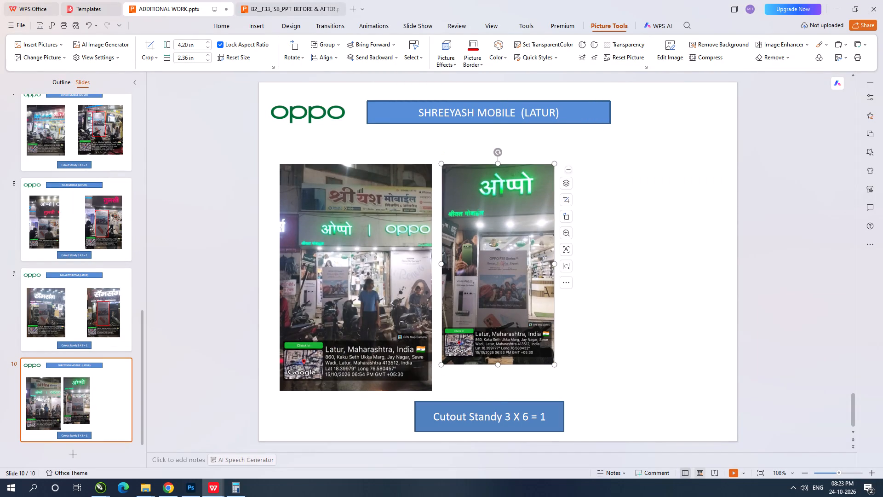
left_click_drag(555, 365, 569, 381)
left_click_drag(493, 233, 496, 233)
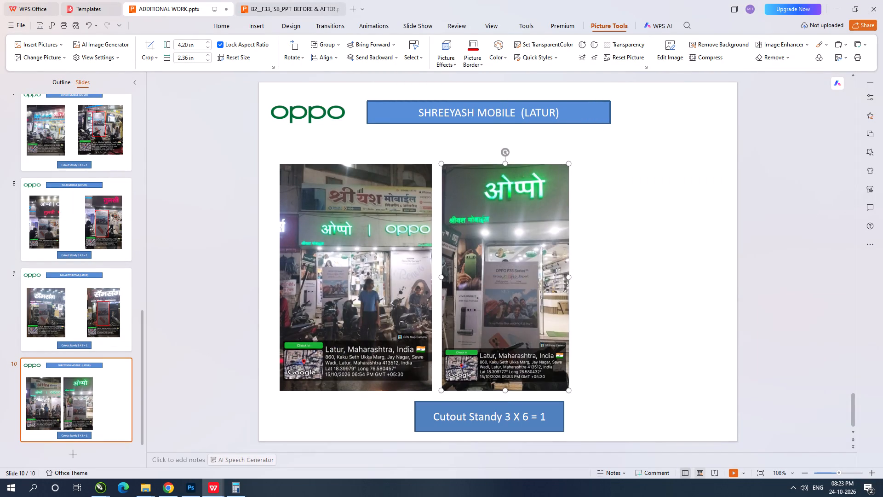
Move the second SHREEYASH MOBILE photo to the right side of slide 10, level with the first photo, and save the presentation.
left_click_drag(496, 233, 591, 240)
left_click(721, 238)
key("ctrl+s")
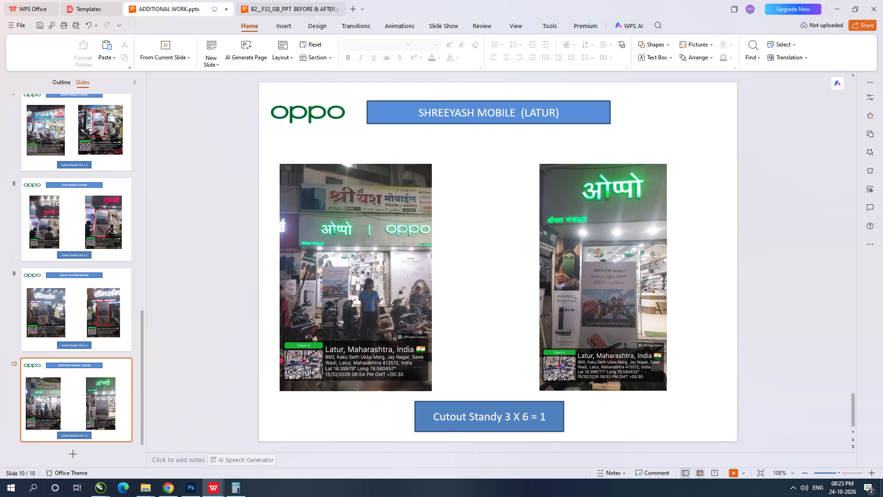
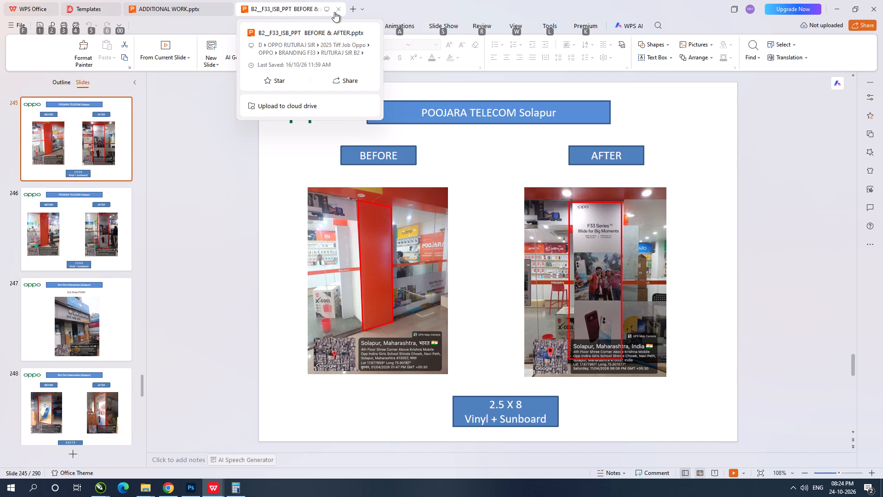
Close the B2__F33_ISB_PPT BEFORE & AFTER presentation and return to the ADDITIONAL WORK presentation.
left_click(209, 0)
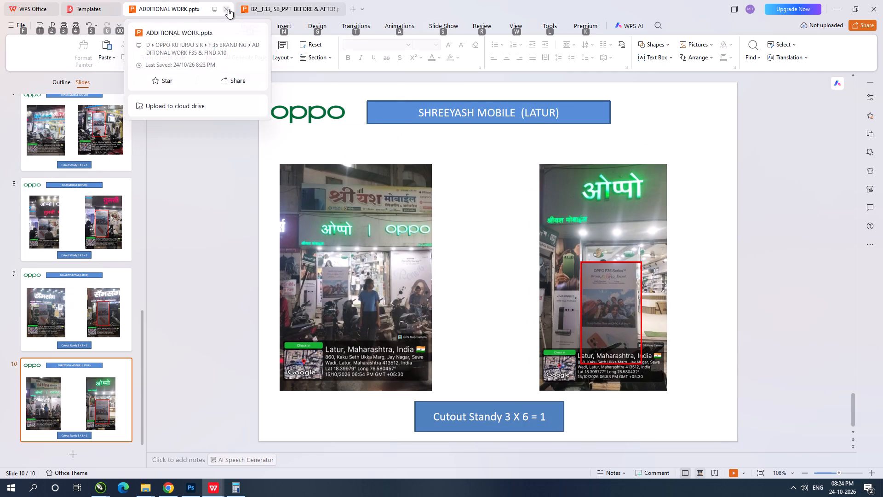
left_click(294, 2)
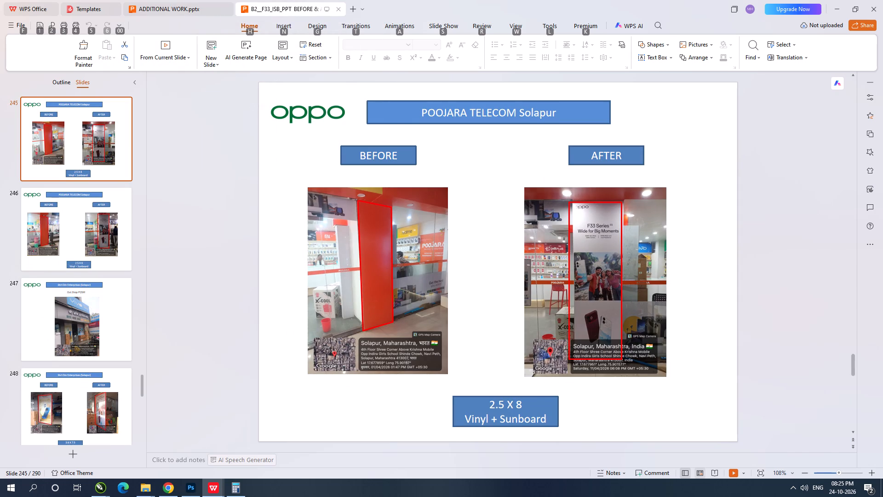
left_click(339, 7)
left_click(490, 269)
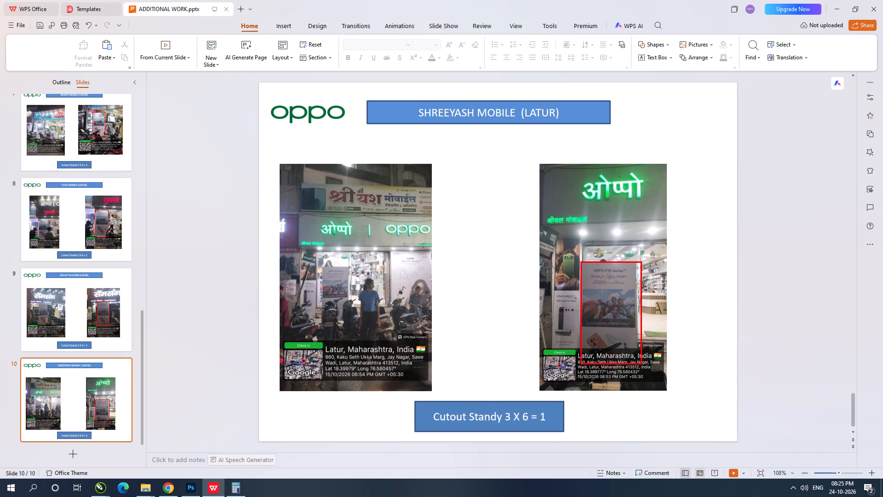
Save the ADDITIONAL WORK presentation.
key("ctrl+s")
Review the earlier slides of the ADDITIONAL WORK presentation, from TULSI MOBILE back to the POOJARA TELECOM poster slide.
left_click(90, 187)
scroll(93, 216, "up", 5)
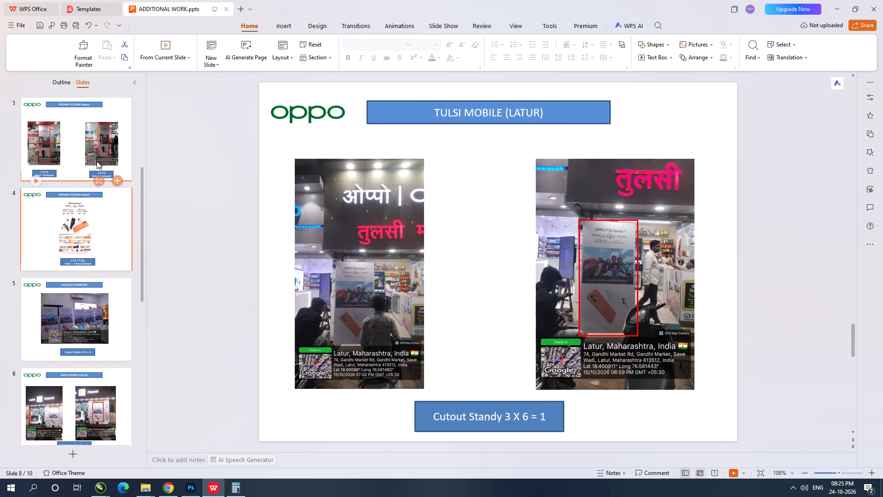
left_click(97, 161)
left_click(94, 216)
scroll(91, 242, "up", 3)
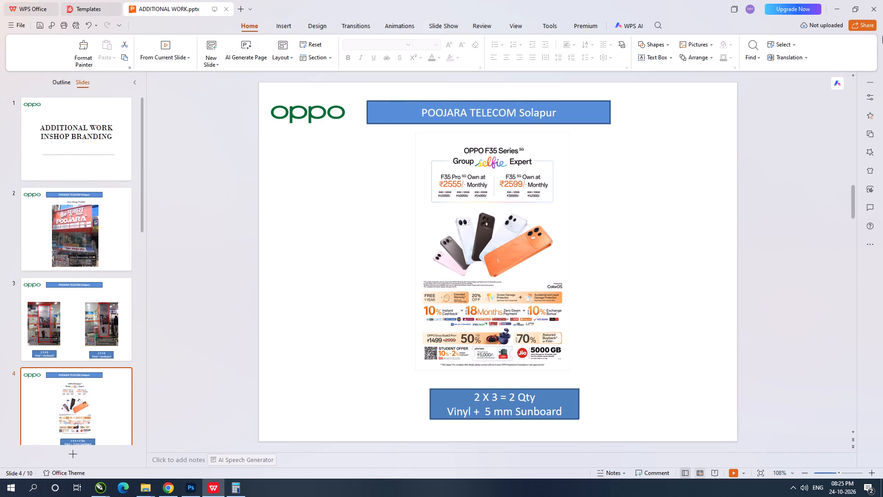
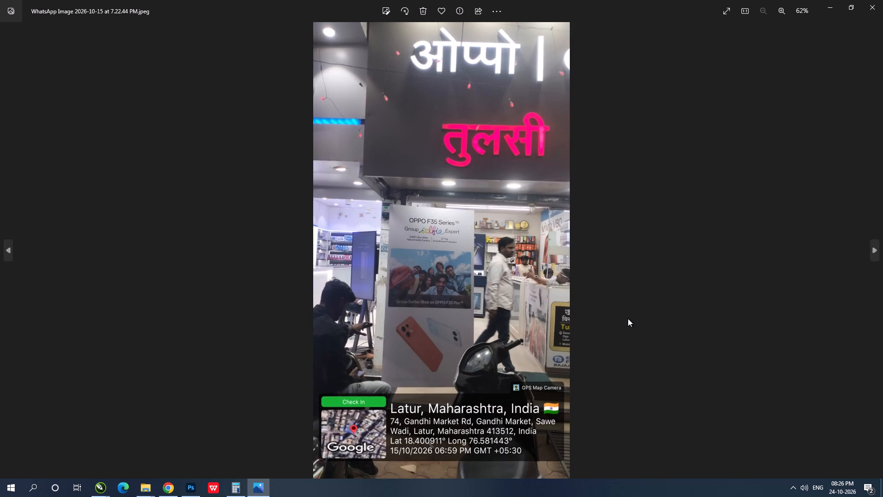
Compare the OPPO F35 Series board photos of the Shreeyash Mobile, Tulsi and Balaji Telecom shops in Latur, checking the Balaji board close up.
key("Right")
key("Right")
key("Left")
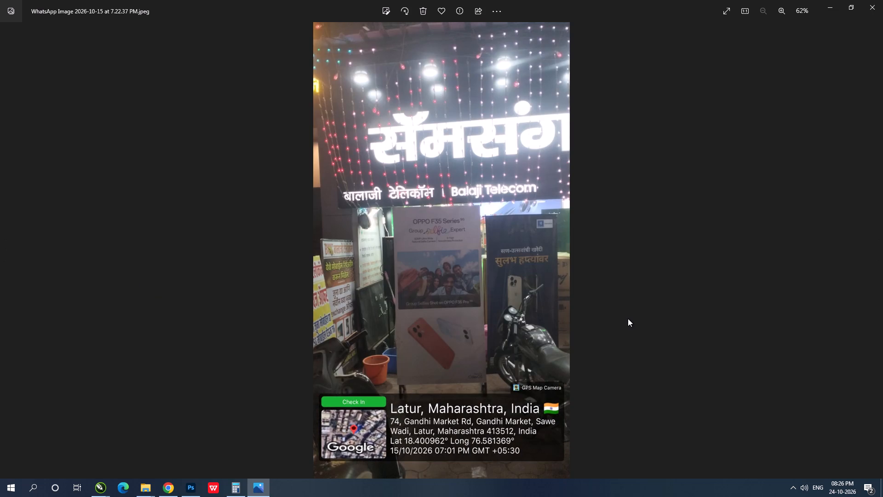
double_click(459, 305)
left_click_drag(460, 336, 460, 258)
double_click(460, 258)
key("Left")
key("Left")
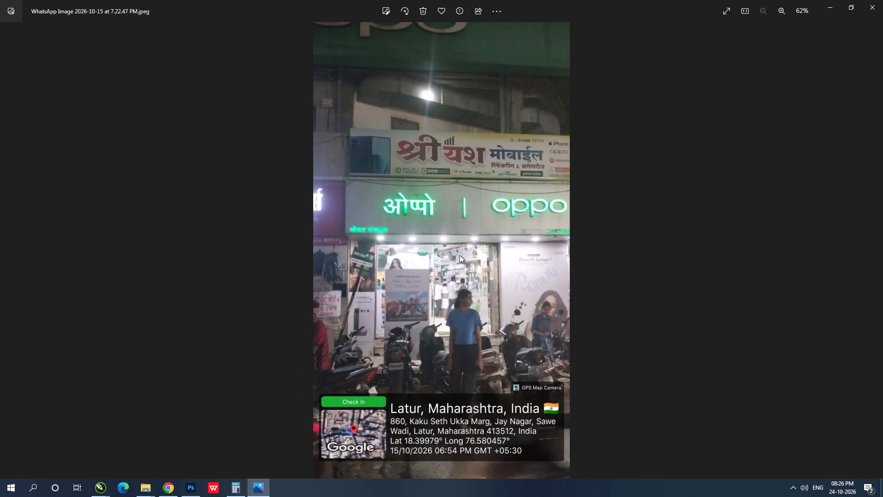
key("Right")
key("Right")
key("Right")
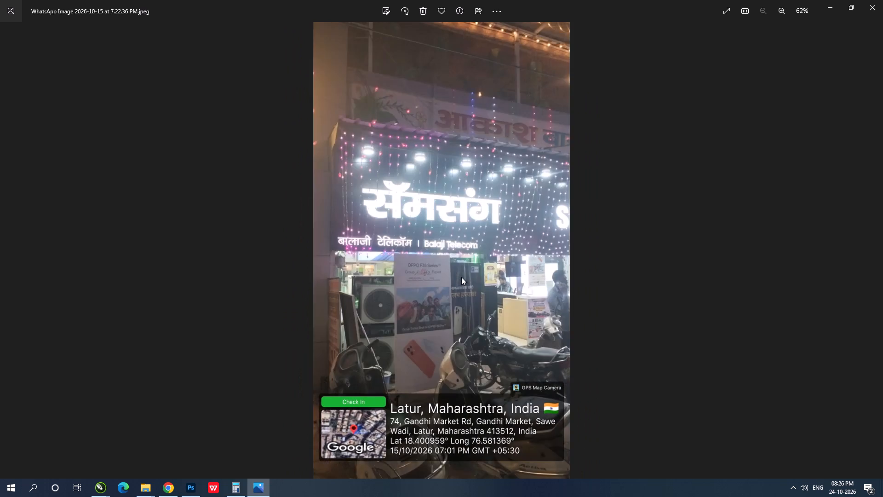
Examine the F35 Series boards up close in the following Latur shop photos: Tulsi, the vivo store and the Xiaomi store.
key("Right")
double_click(446, 277)
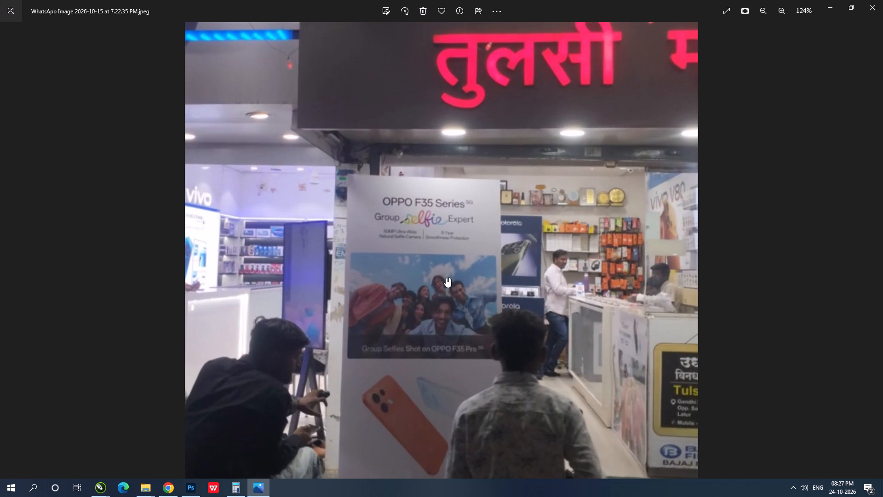
double_click(446, 277)
key("Right")
key("Right")
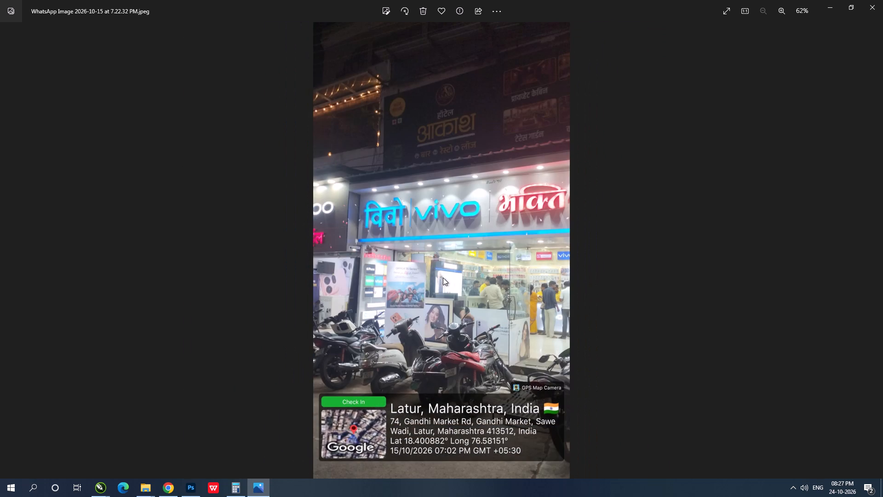
double_click(423, 297)
double_click(423, 297)
key("Right")
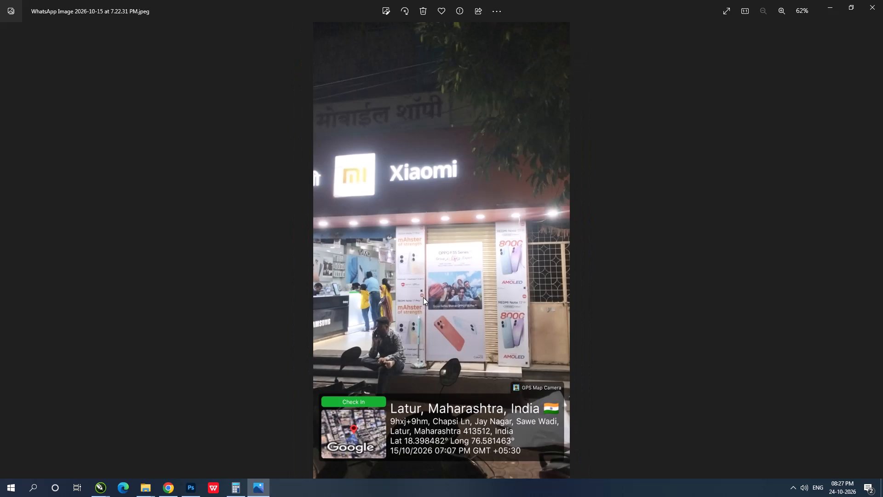
double_click(438, 297)
double_click(438, 297)
Examine the Solapur store photo with several OPPO F35 Series boards, comparing it with adjacent photos and inspecting the boards up close.
key("Right")
key("Right")
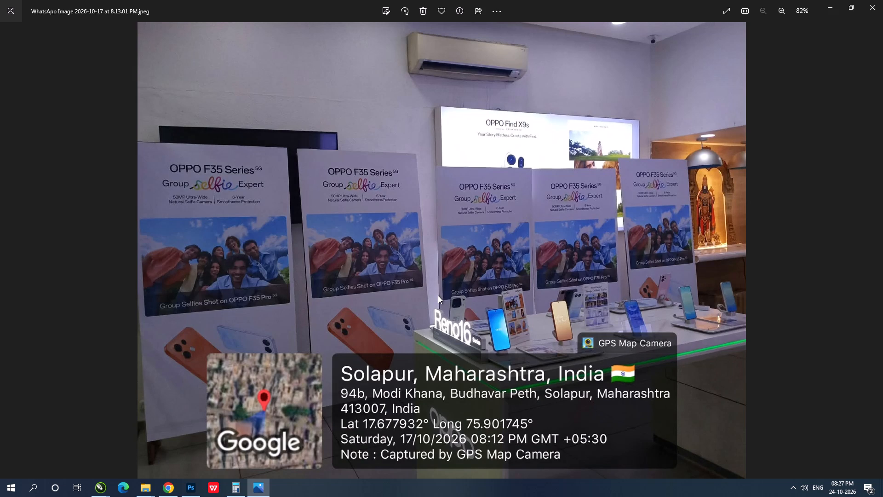
key("Right")
key("Left")
key("Left")
key("Right")
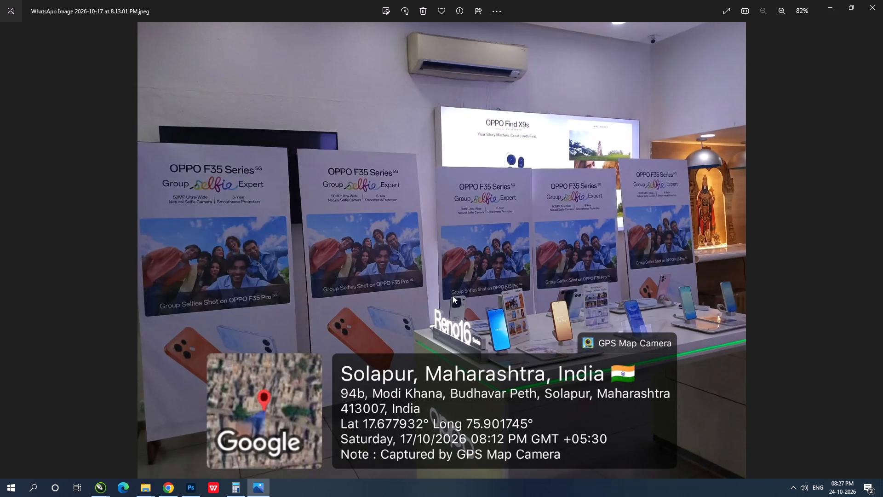
left_click(453, 295)
left_click(676, 191)
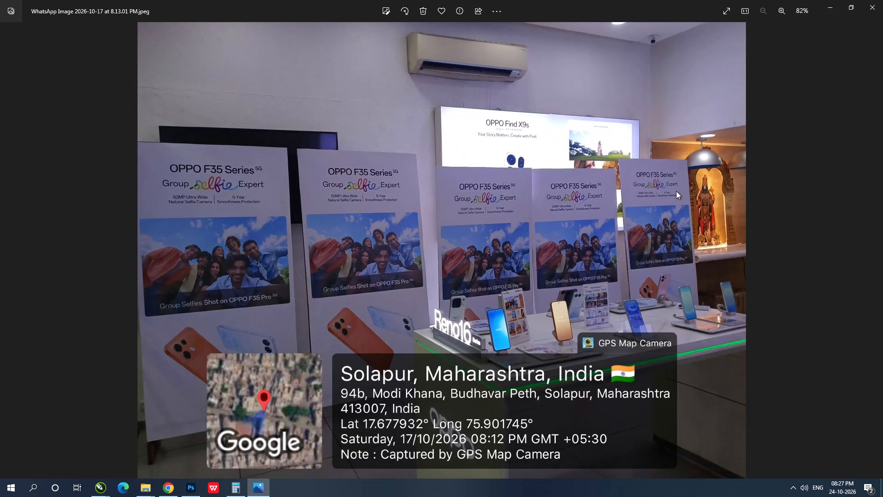
left_click(676, 191)
left_click(676, 191)
left_click(676, 191)
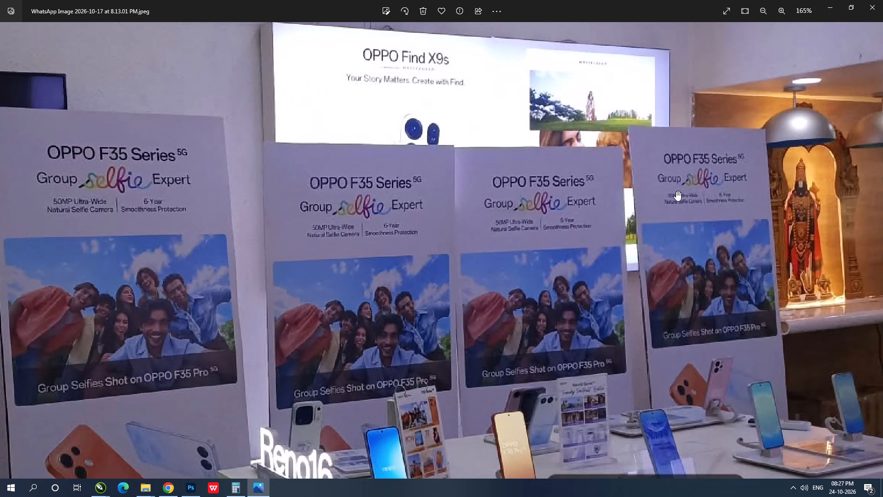
double_click(676, 191)
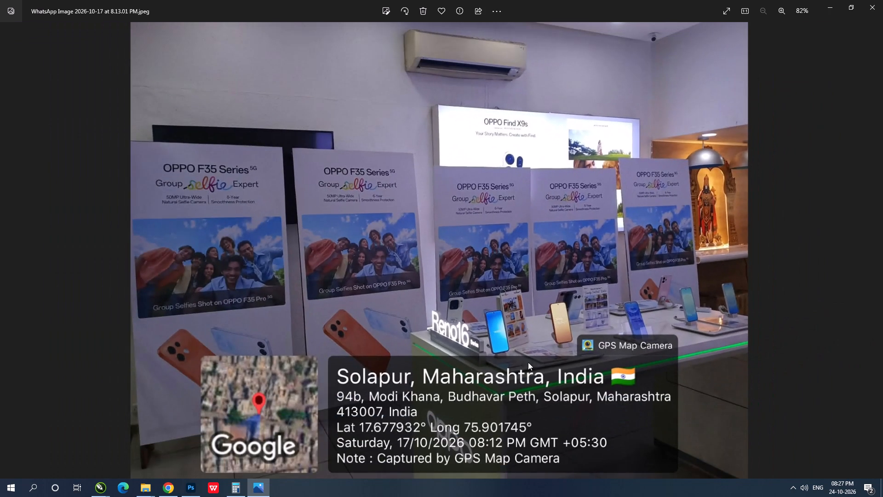
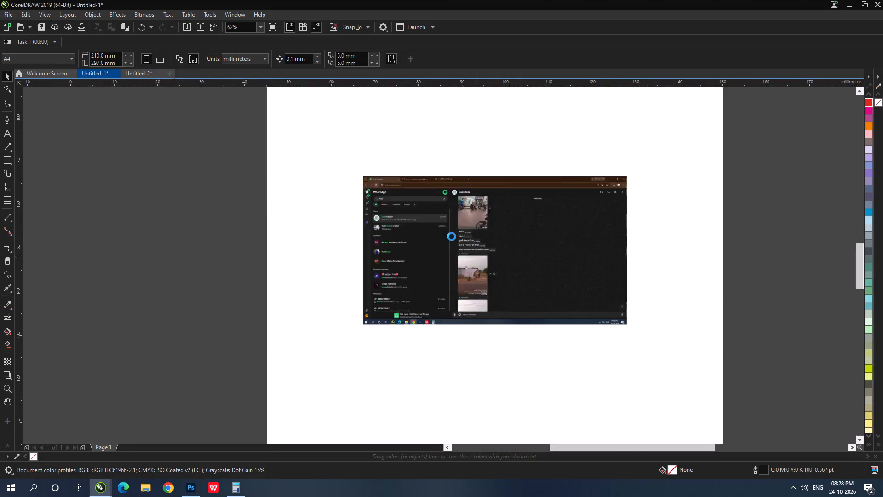
Close CorelDRAW, discarding the unsaved changes to both Untitled-1 and Untitled-2.
scroll(475, 241, "up", 1)
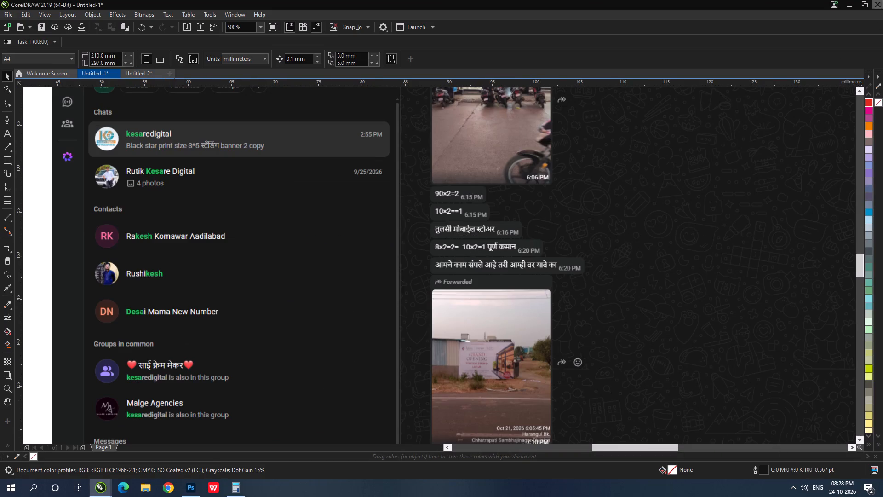
left_click(876, 0)
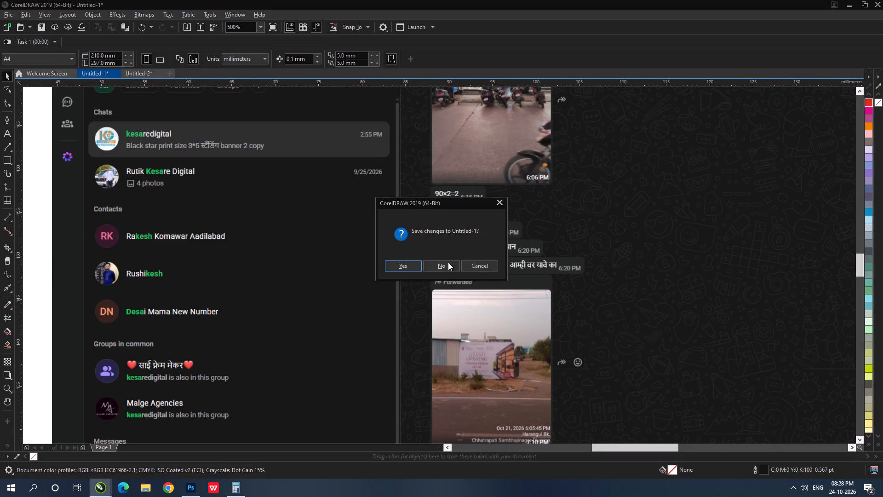
left_click(448, 265)
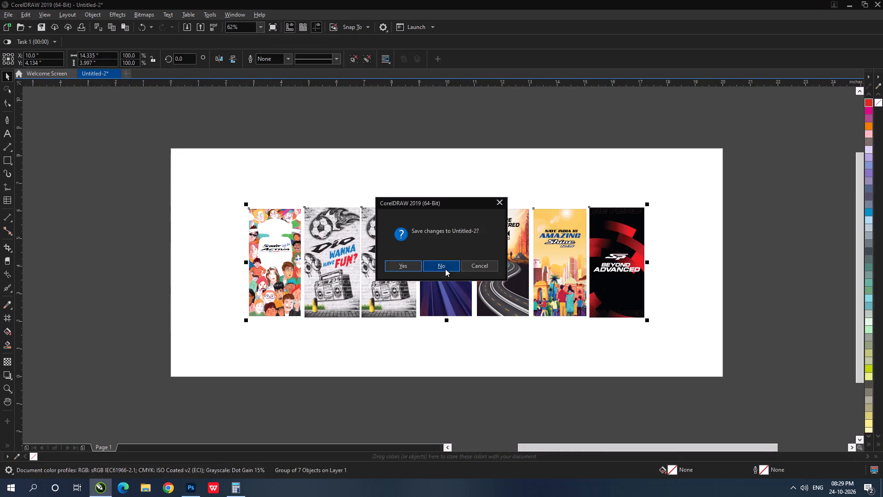
left_click(445, 269)
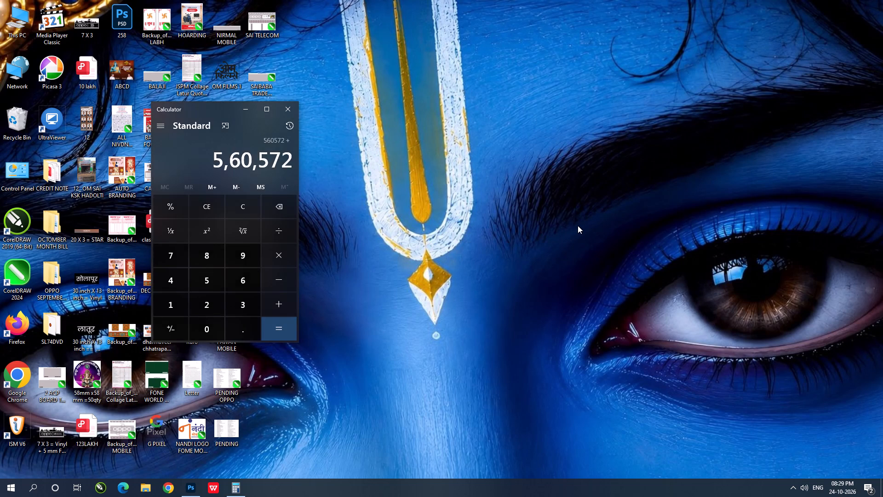